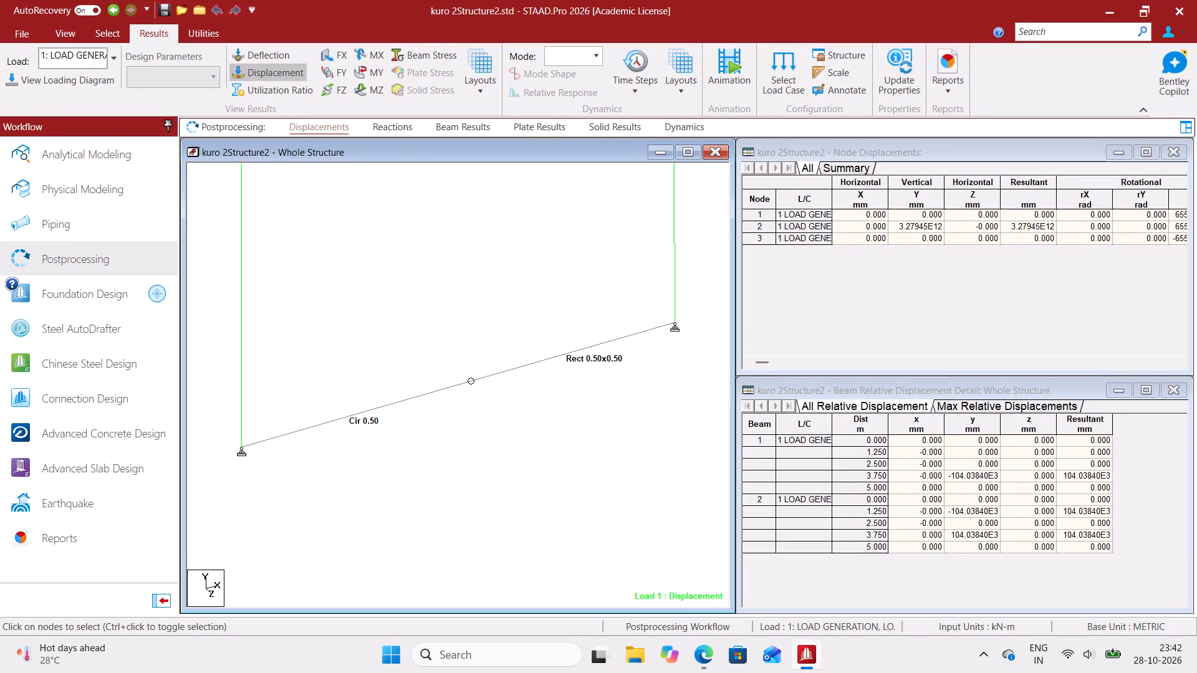
Display the shear FY and bending MZ diagrams on the structure for load case 1.
click(335, 72)
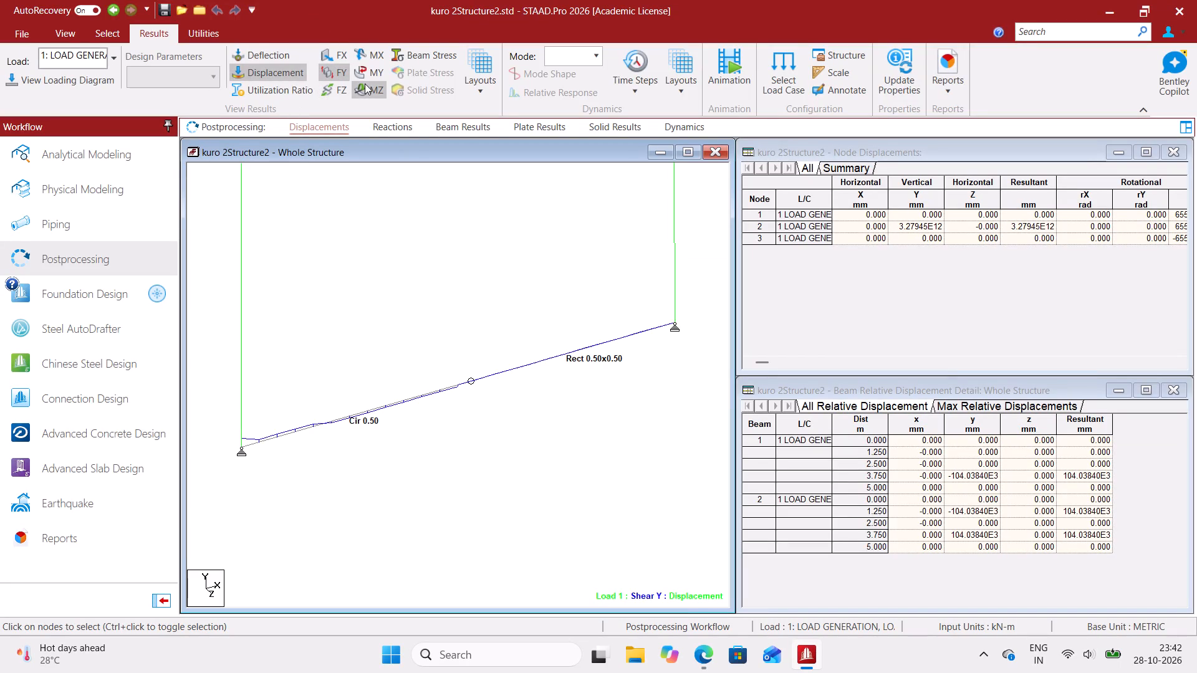
click(365, 84)
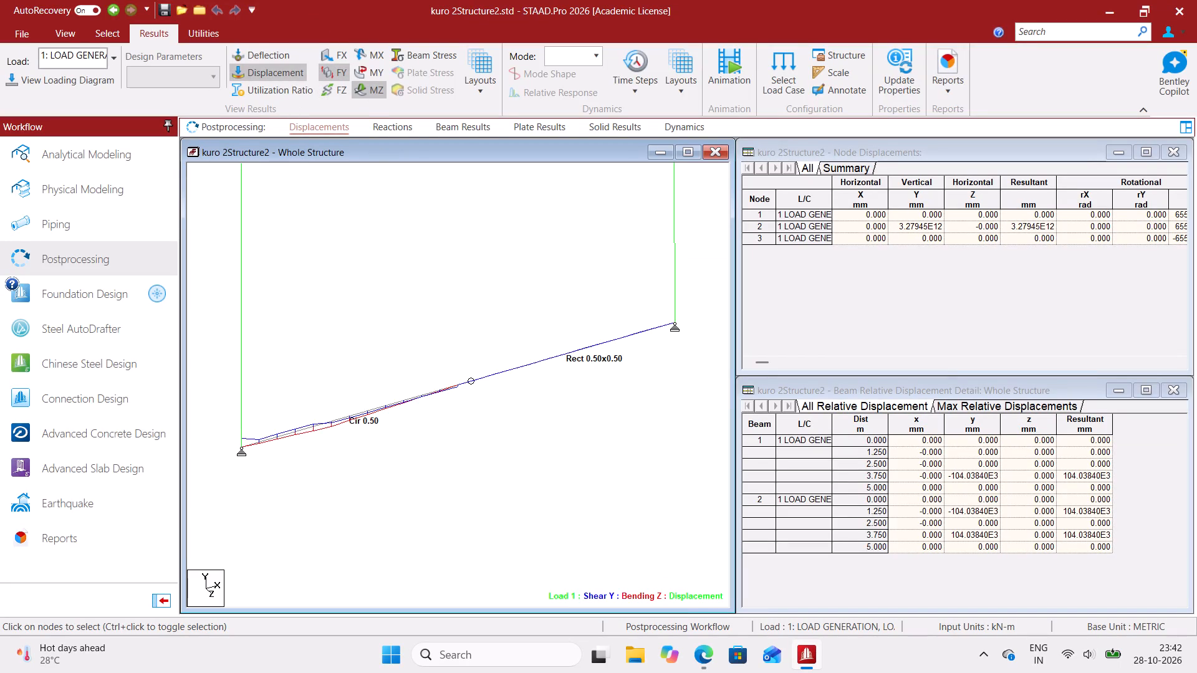
Turn on the loading diagram for the active load case on the structure.
click(69, 72)
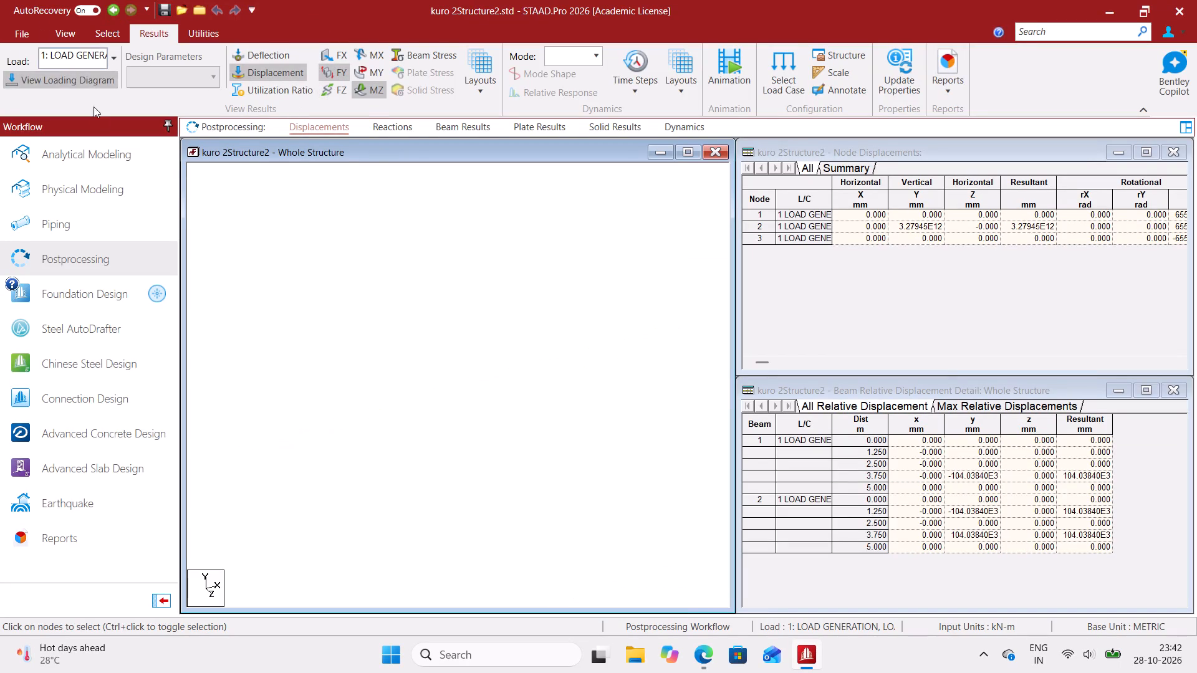
click(74, 83)
click(206, 80)
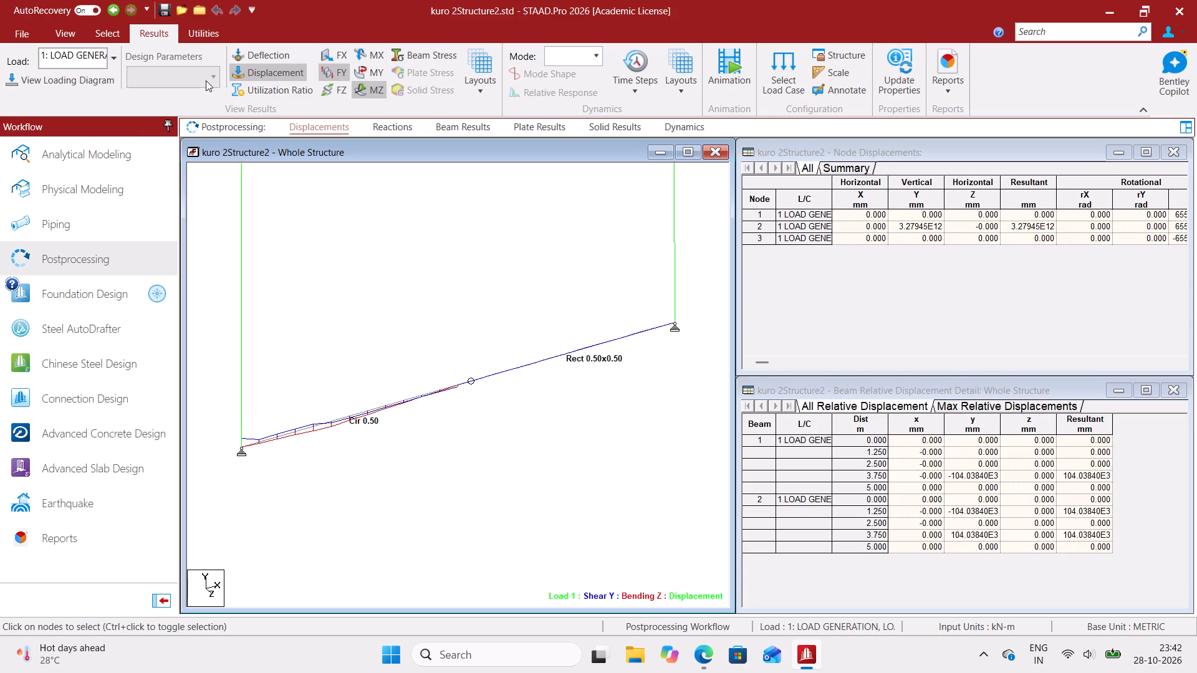
click(46, 70)
click(50, 85)
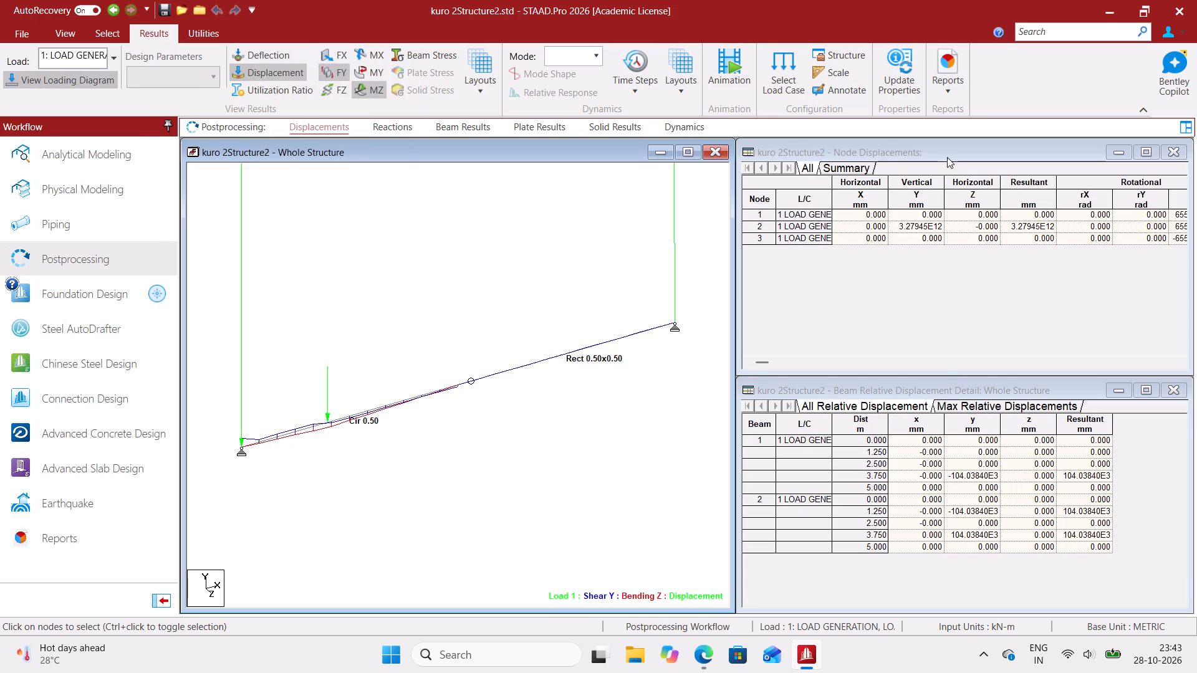
Enable the Load Values label in the diagram settings so the applied loads carry their magnitudes.
click(810, 52)
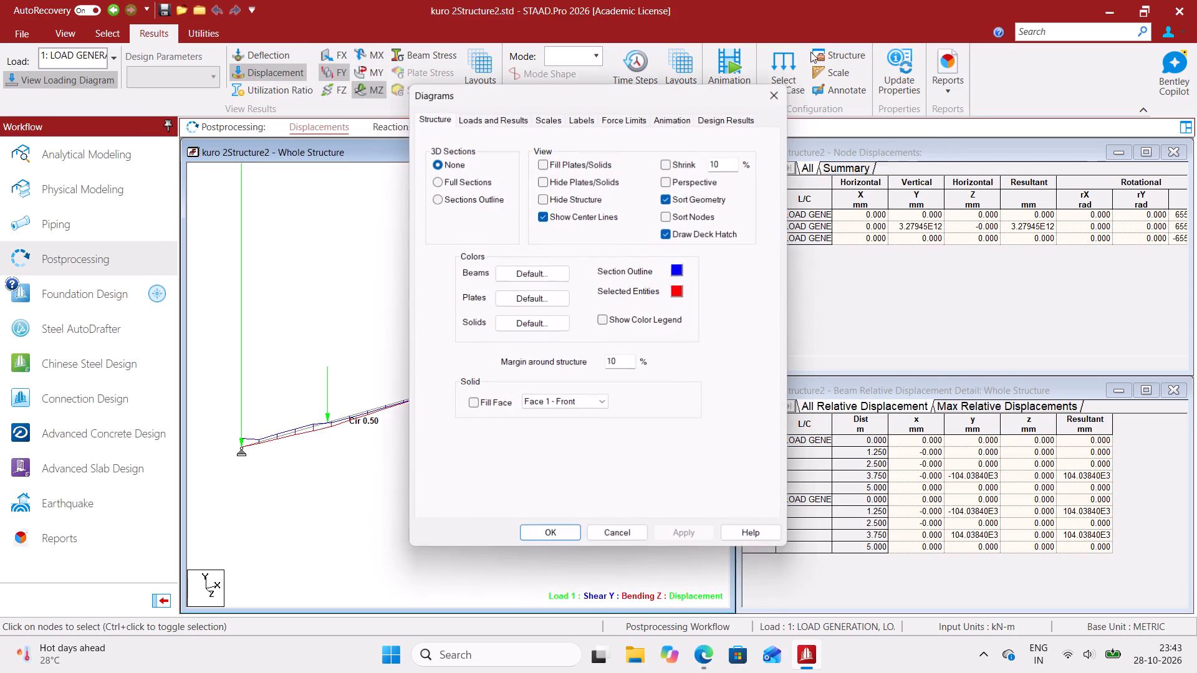
click(578, 124)
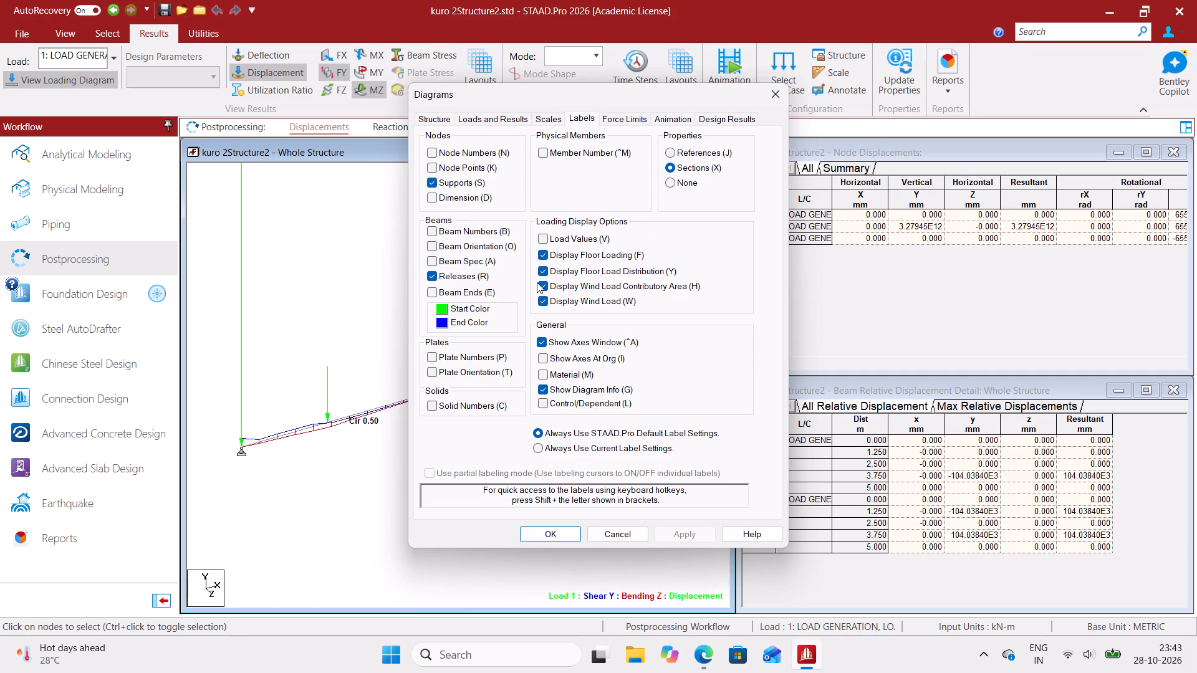
click(543, 241)
click(557, 538)
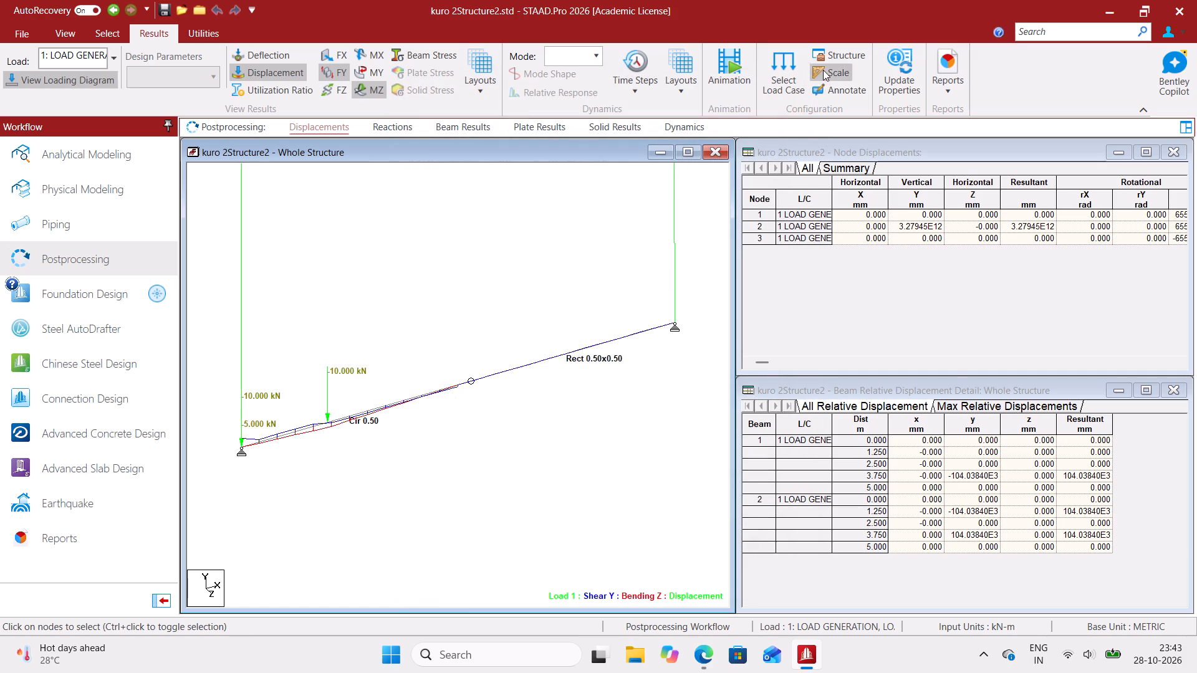
Annotate all beams with end, maximum and mid-point values for bending and shear, plus the maximum resultant displacement.
click(818, 92)
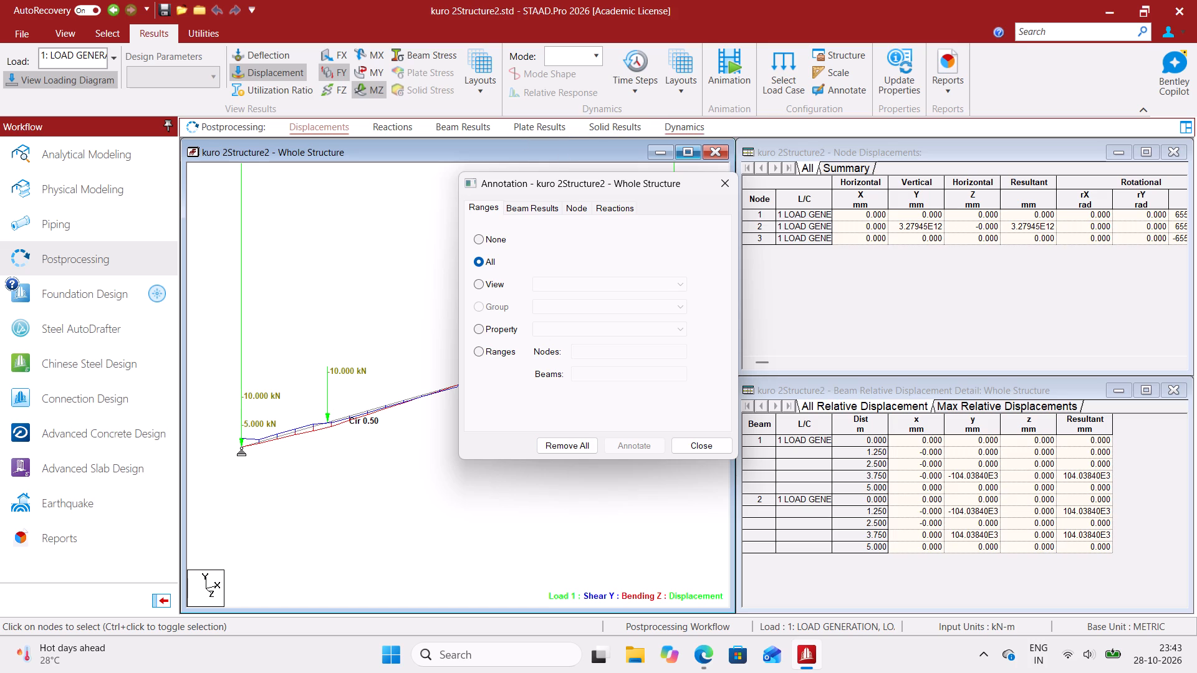
click(730, 185)
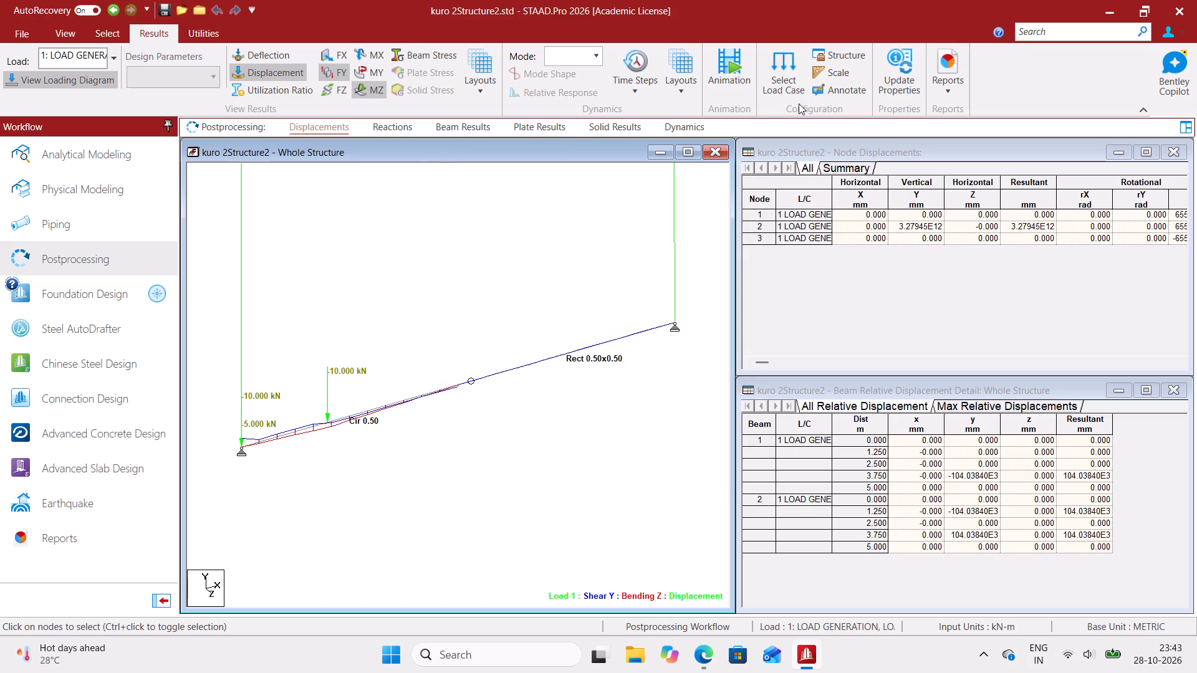
click(837, 97)
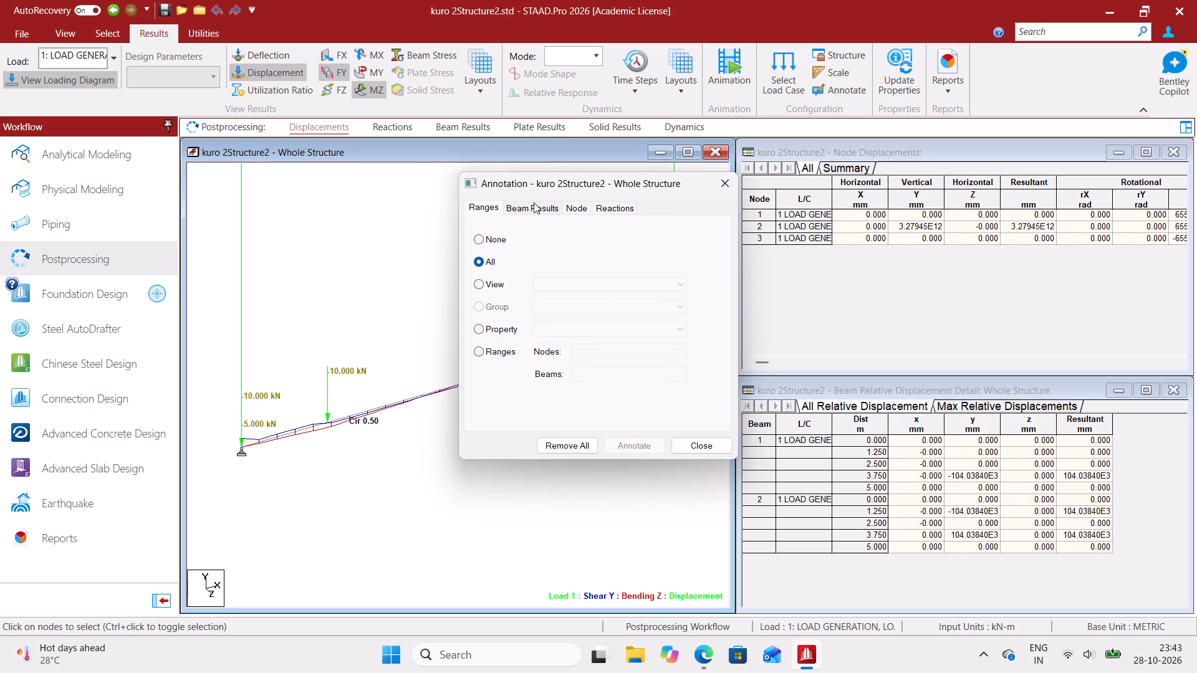
click(534, 203)
click(493, 241)
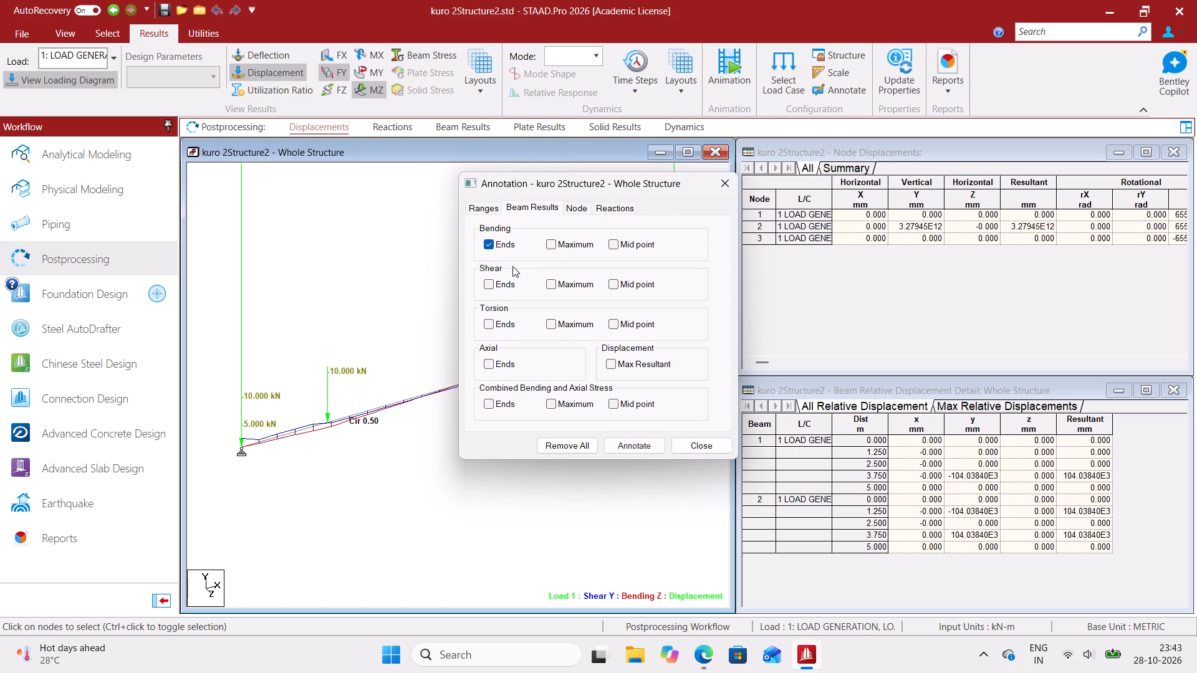
click(484, 285)
click(560, 283)
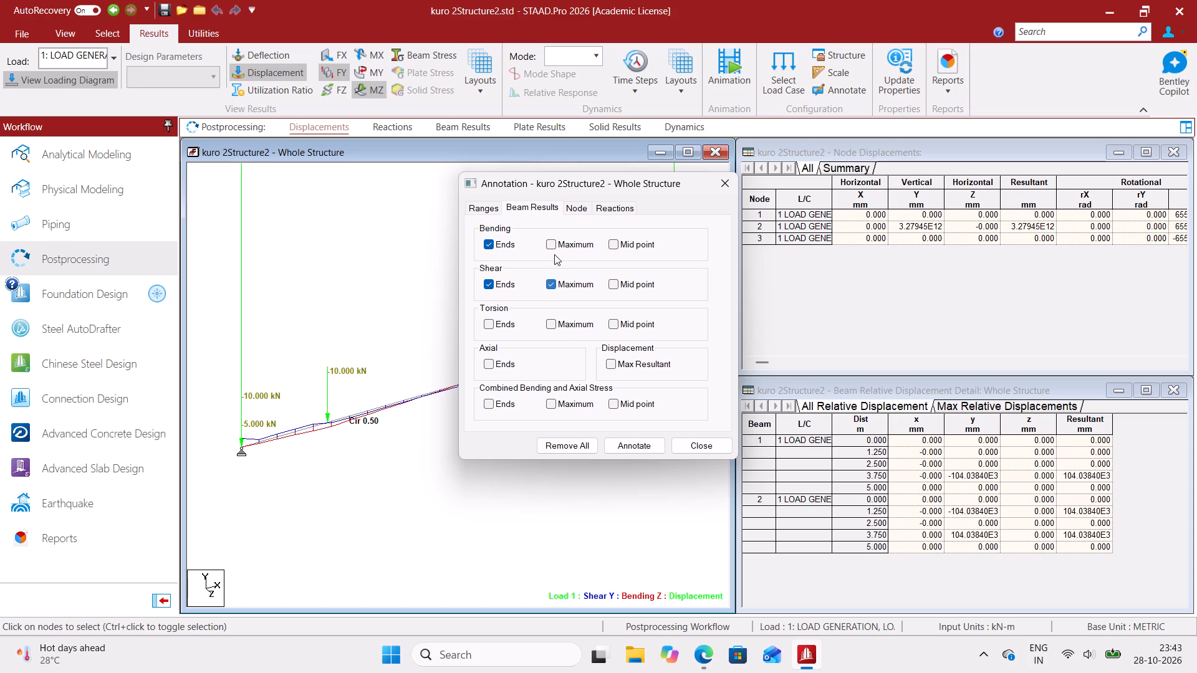
click(557, 243)
click(625, 249)
click(623, 288)
click(609, 365)
click(617, 450)
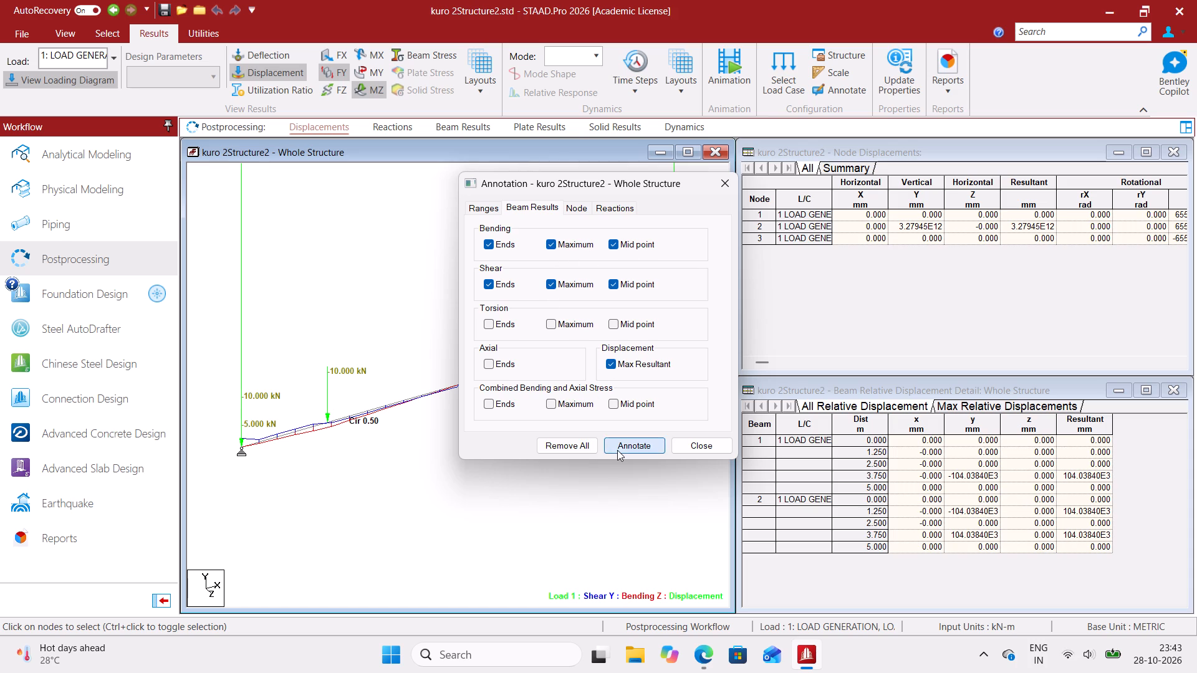
click(733, 189)
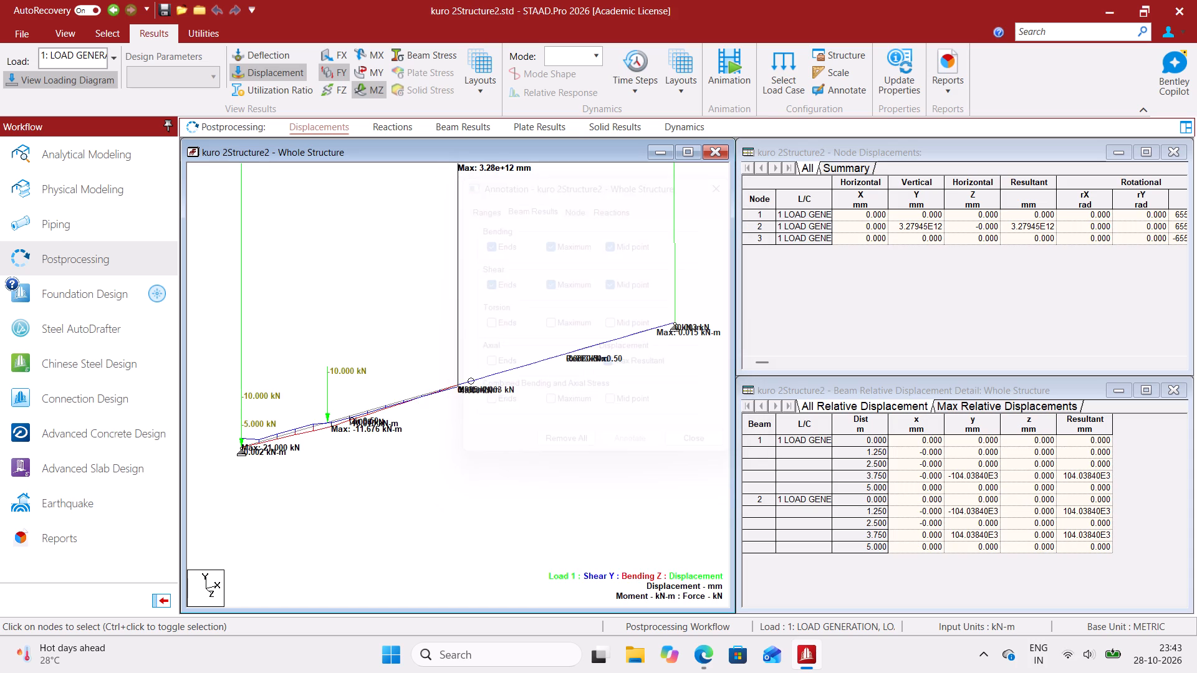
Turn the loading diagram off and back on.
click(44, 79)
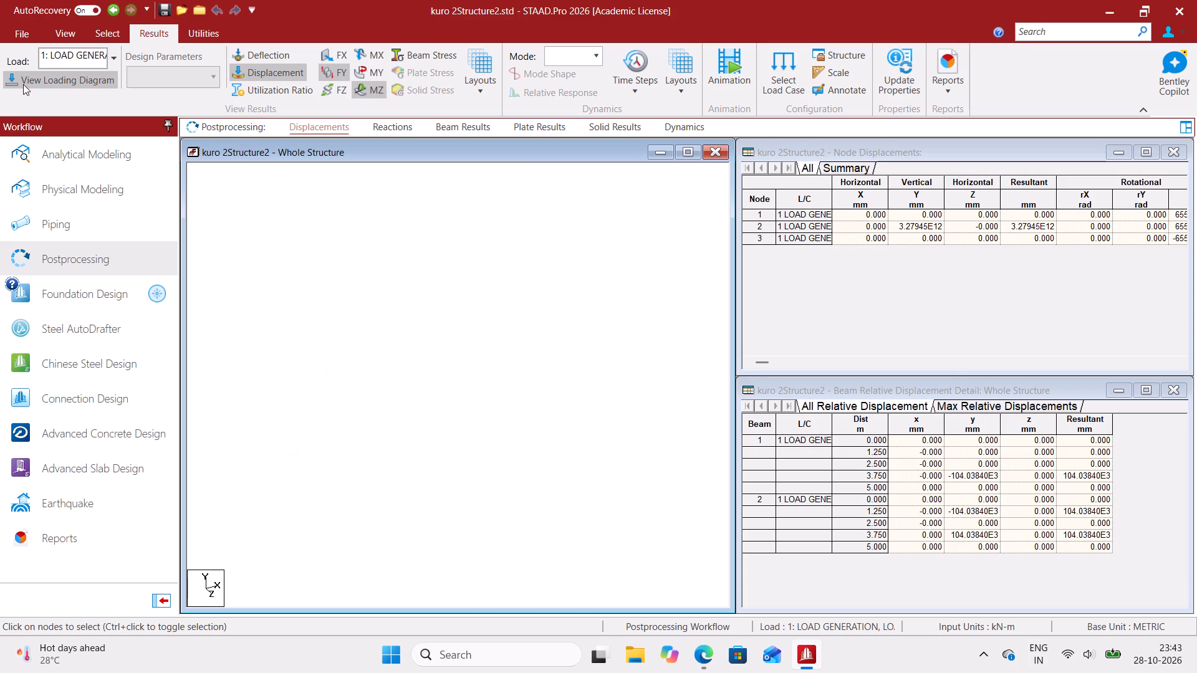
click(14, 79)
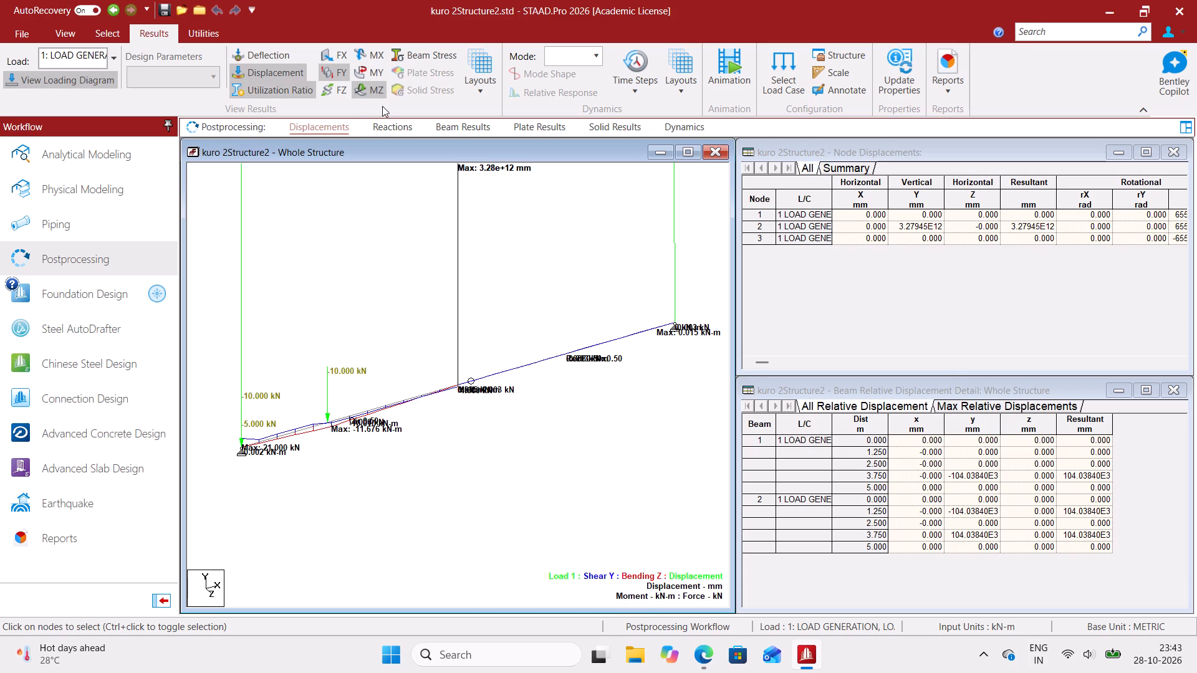
Add the beam stress diagram to the displayed results.
click(411, 60)
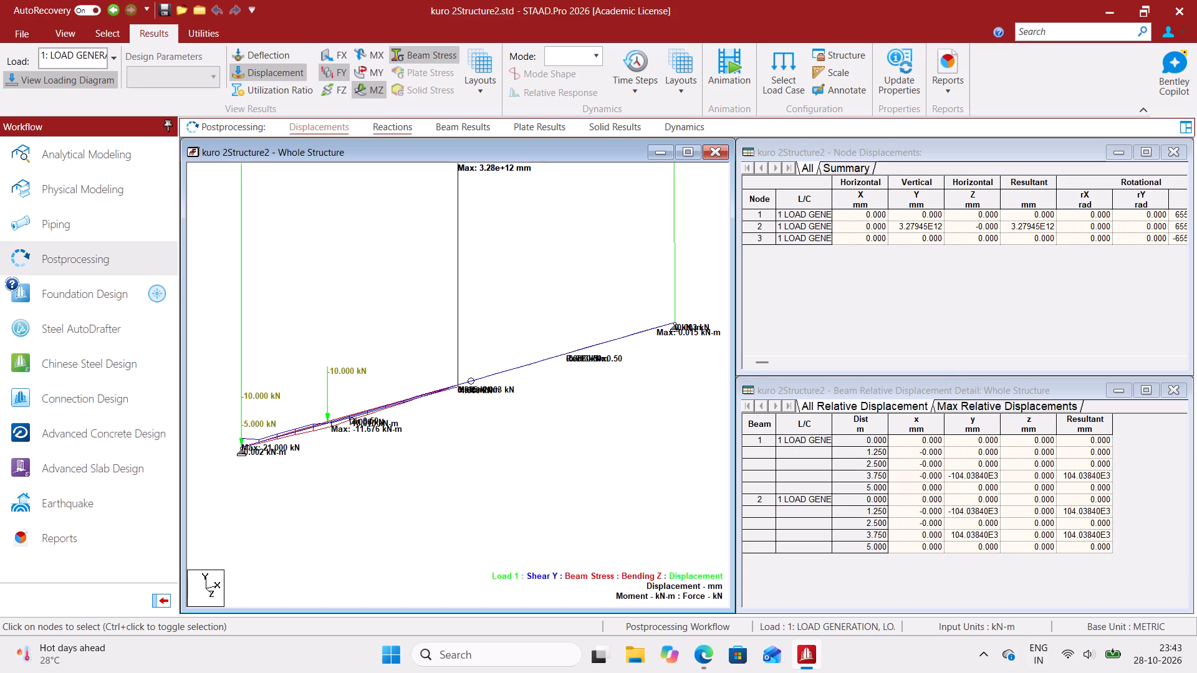
Enlarge the scale of the result diagrams and examine the shear and bending shapes along both beams.
scroll(433, 272, up, 3)
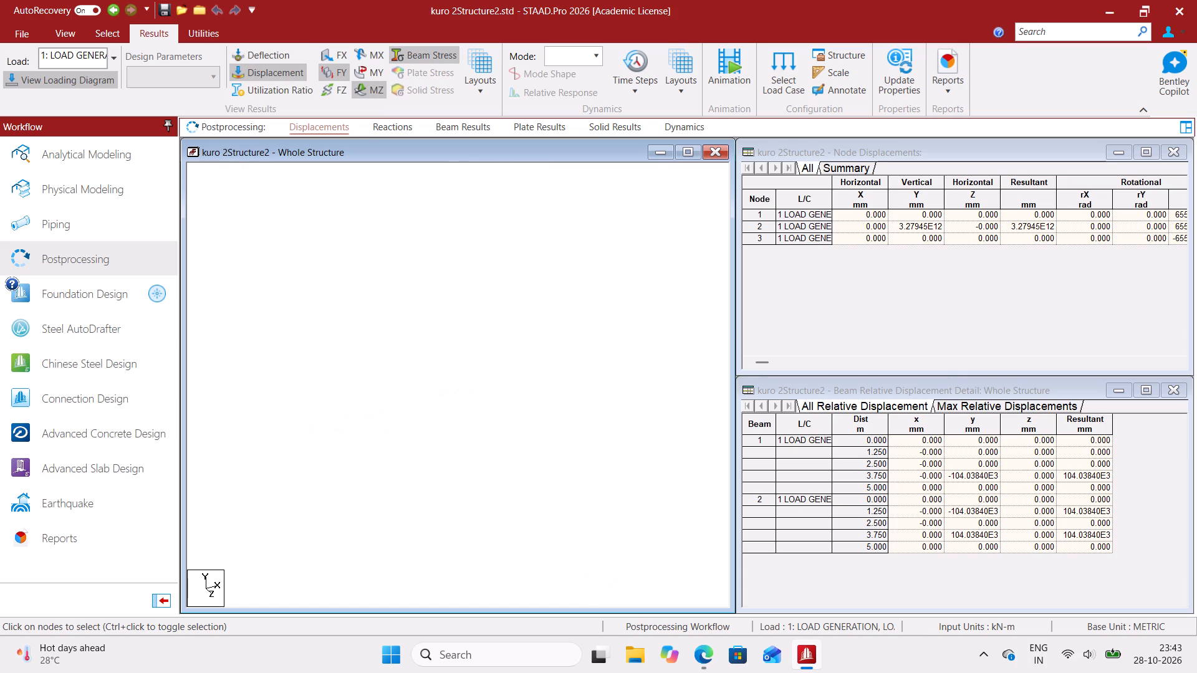
scroll(441, 290, down, 2)
ctrl+scroll(443, 290, up, 14)
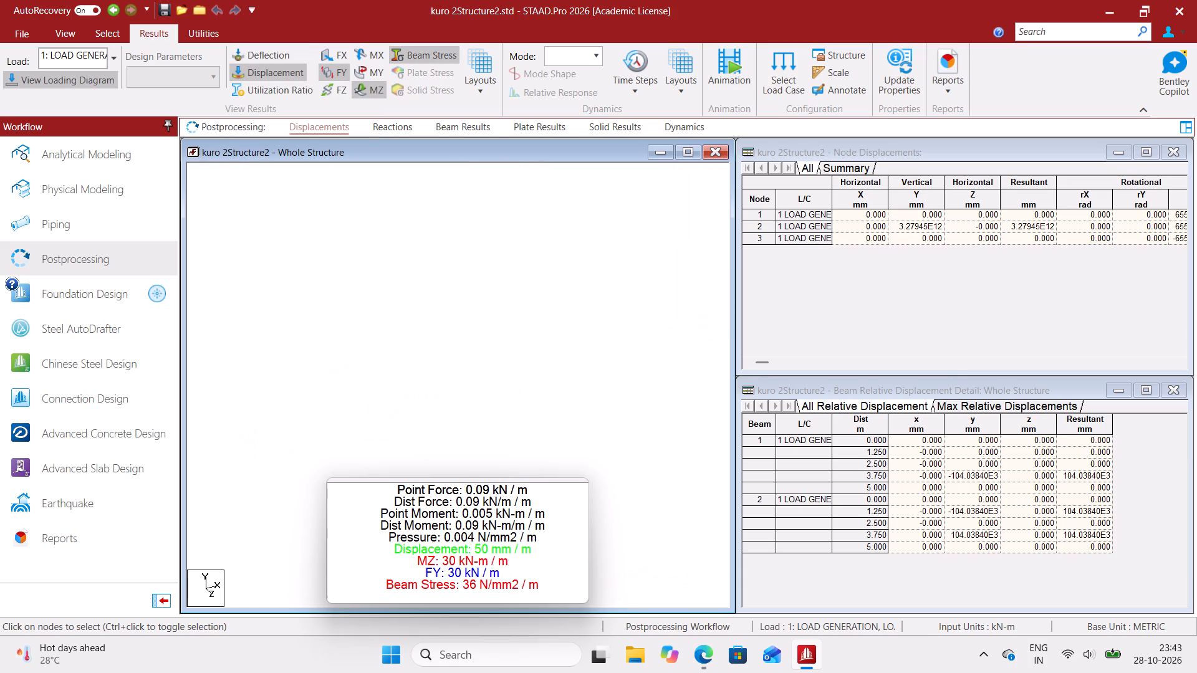
ctrl+scroll(443, 290, up, 8)
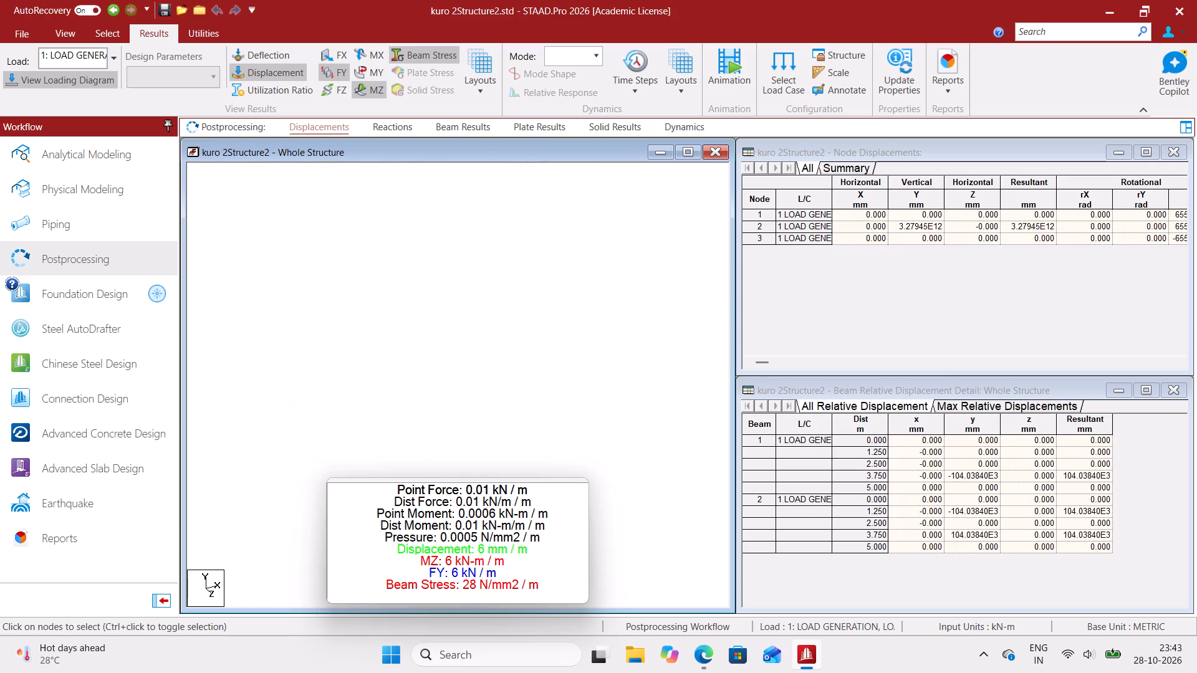
ctrl+scroll(443, 290, up, 2)
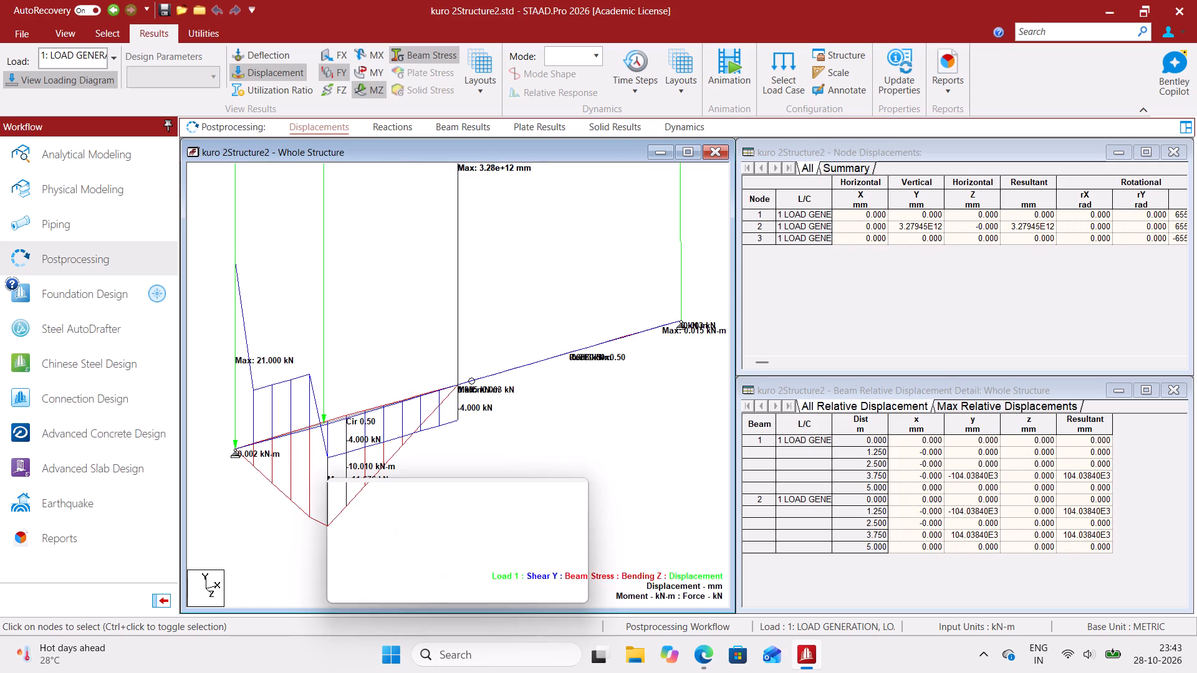
ctrl+scroll(443, 290, up, 2)
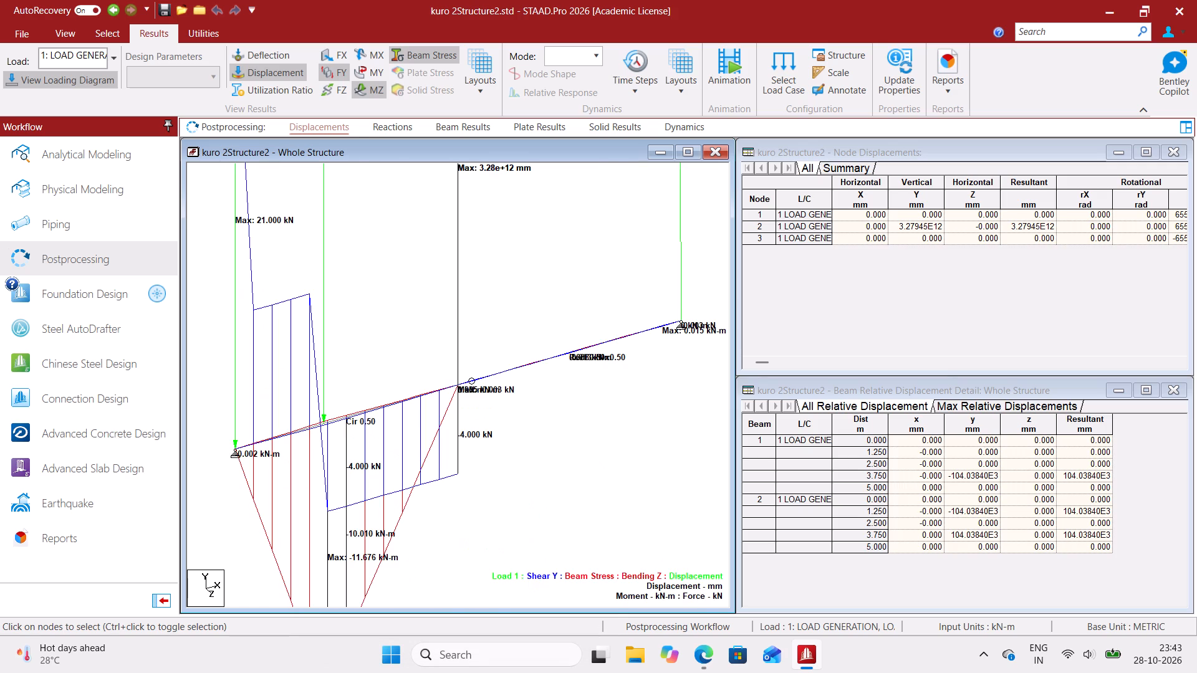
scroll(443, 290, down, 3)
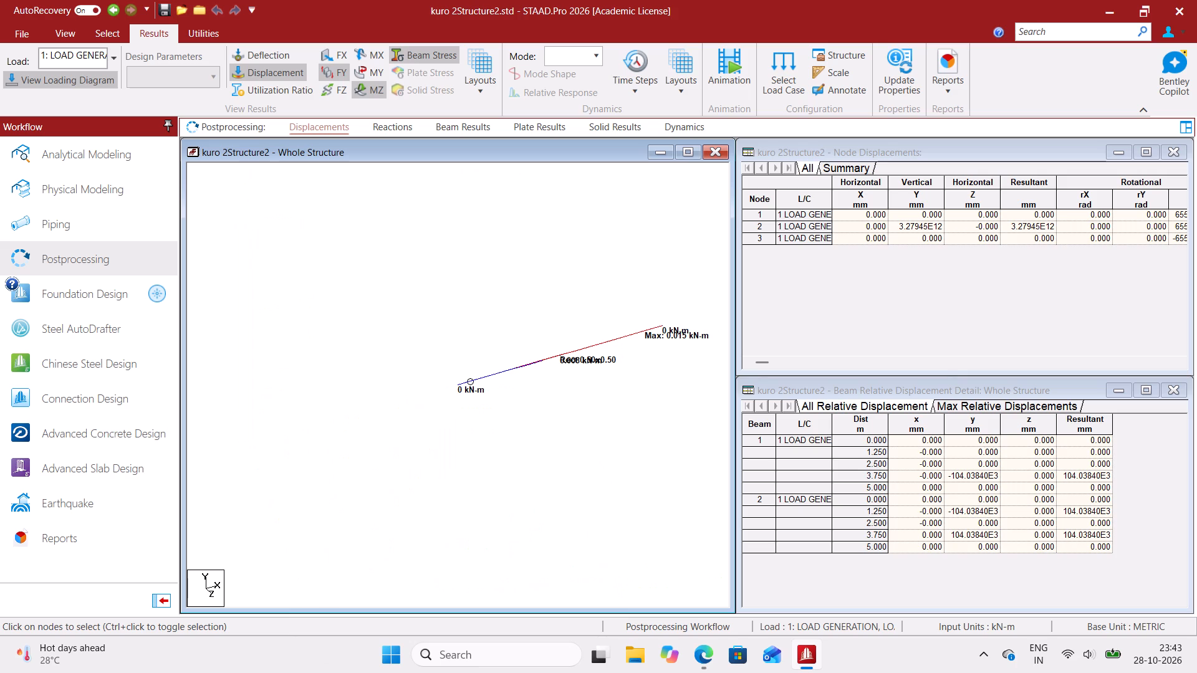
ctrl+scroll(443, 290, down, 3)
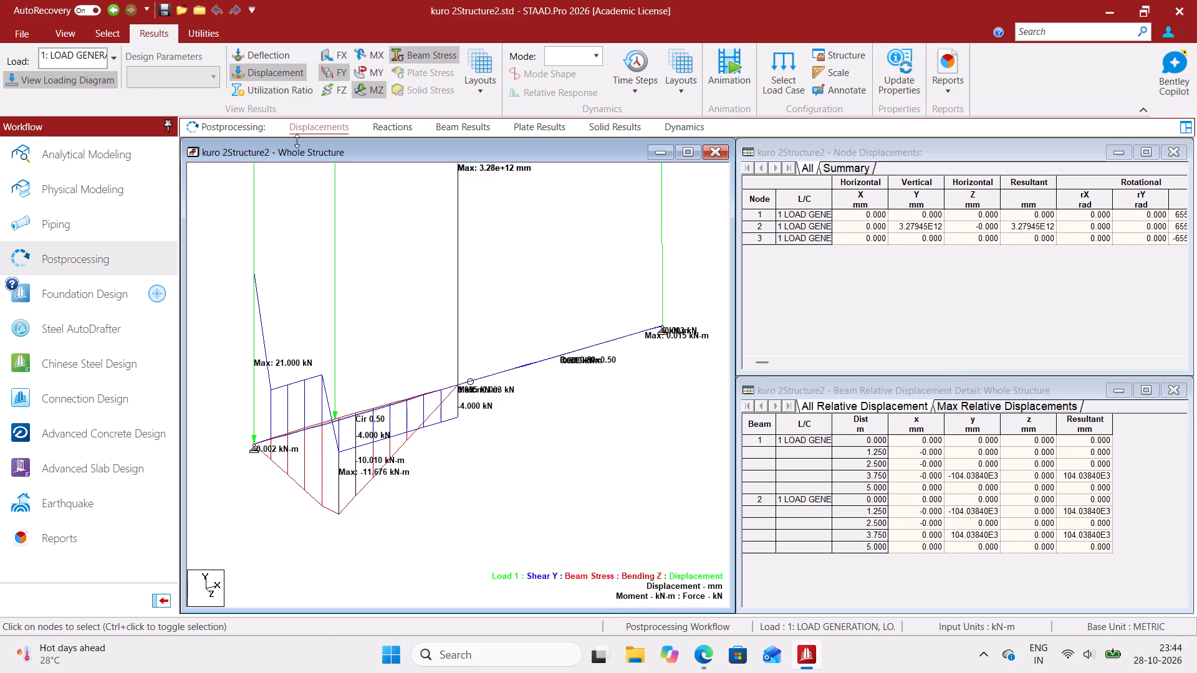
In the analytical model's loading, add dead primary load case 2 titled LOAD CASE 2, keeping the existing result files.
click(115, 150)
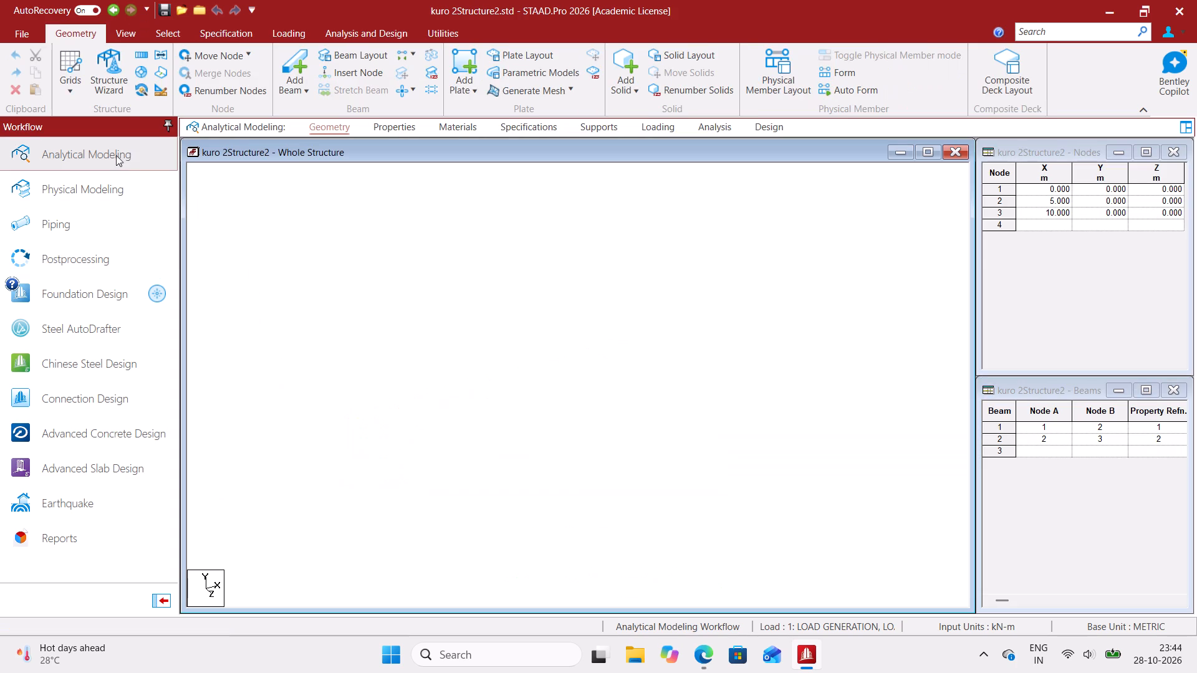
click(649, 122)
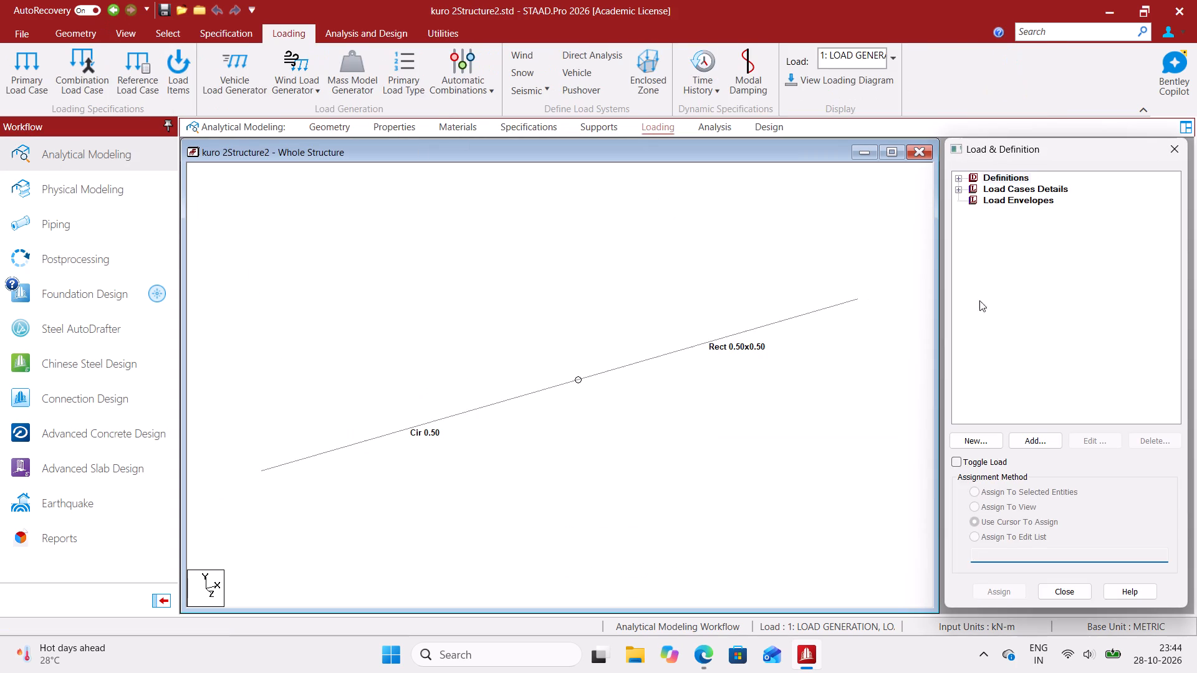
click(40, 74)
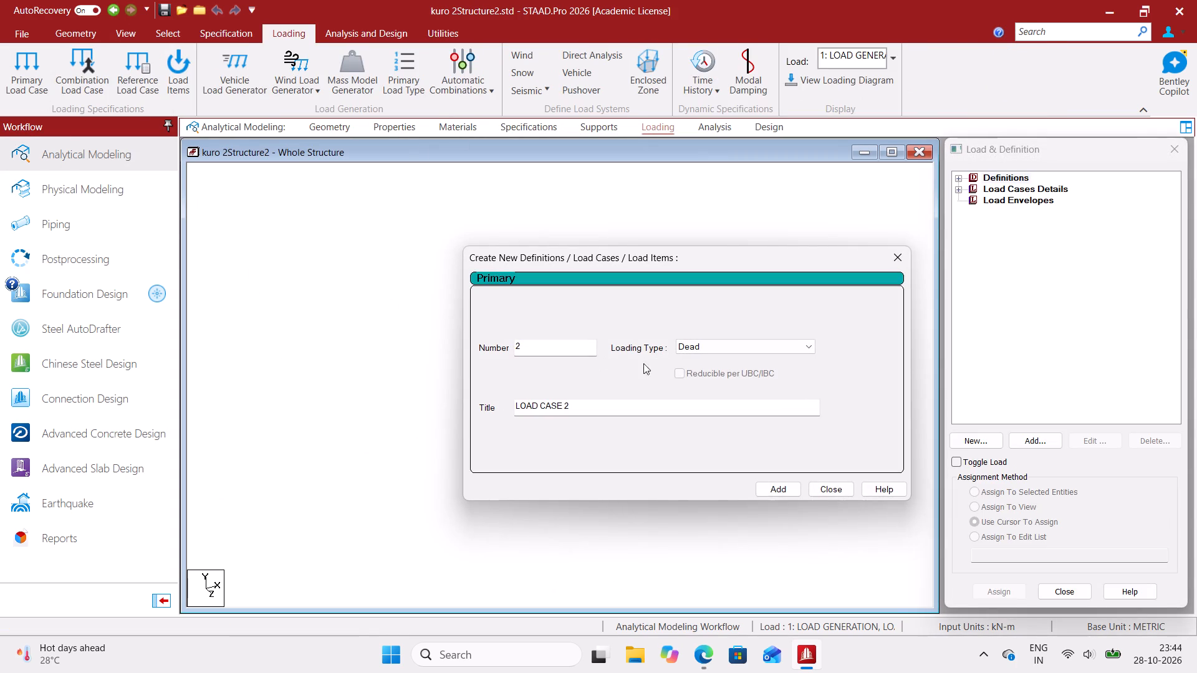
click(775, 490)
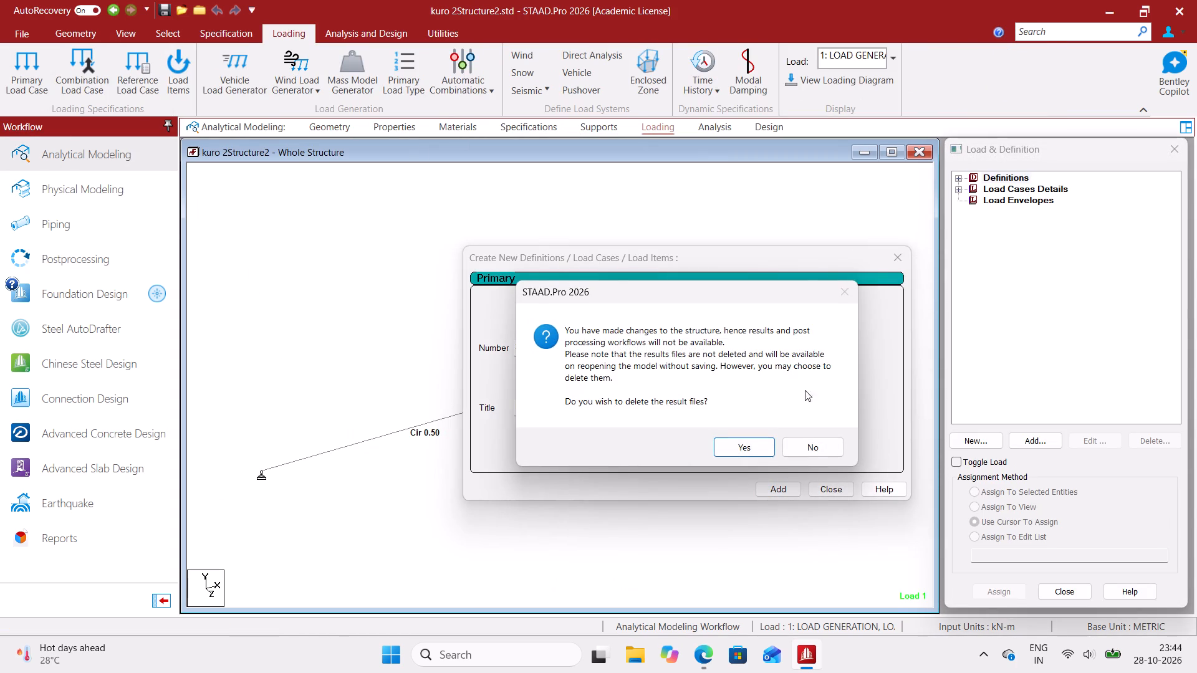
click(817, 442)
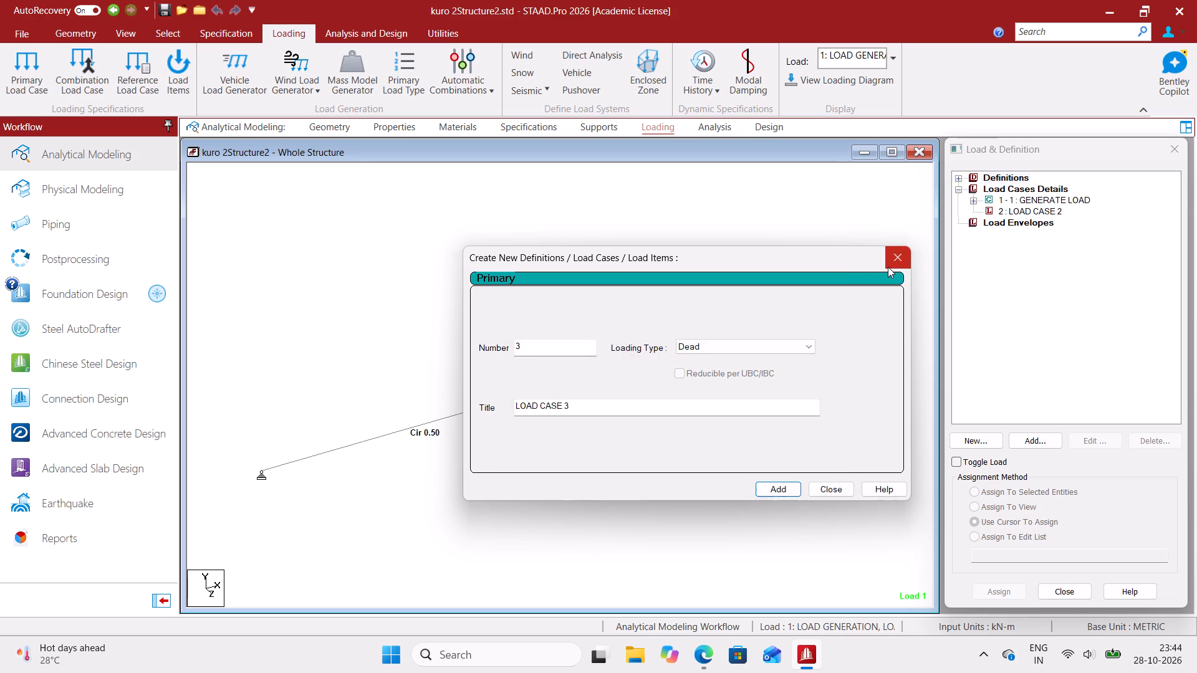
click(891, 259)
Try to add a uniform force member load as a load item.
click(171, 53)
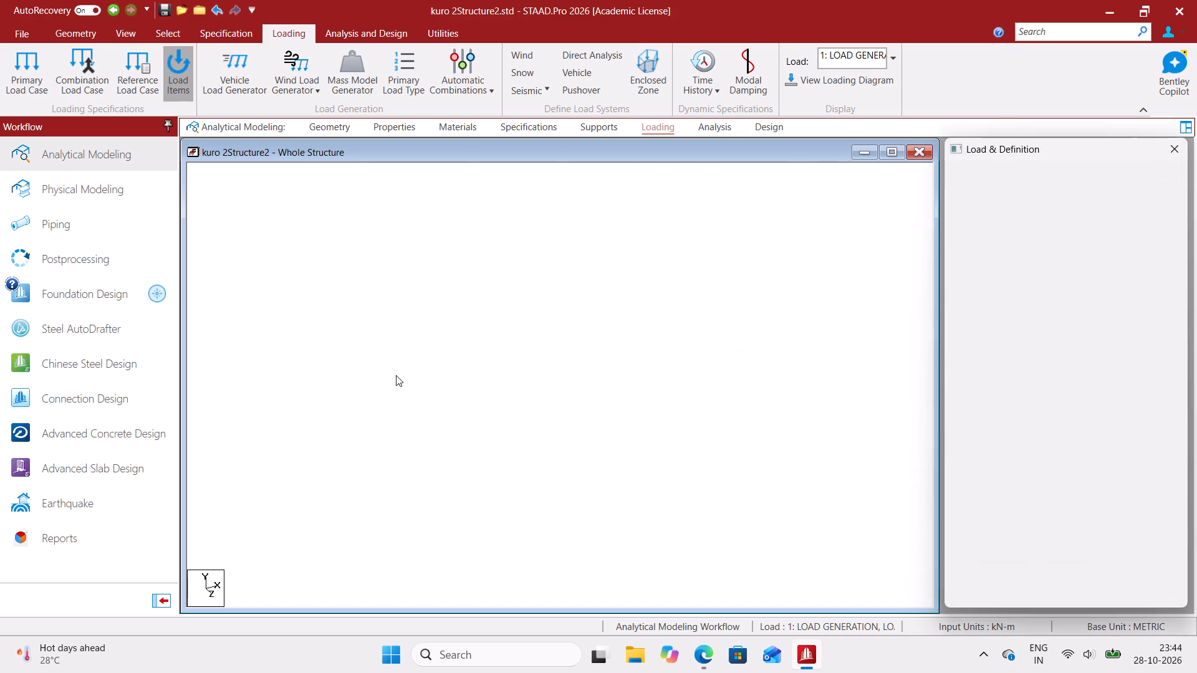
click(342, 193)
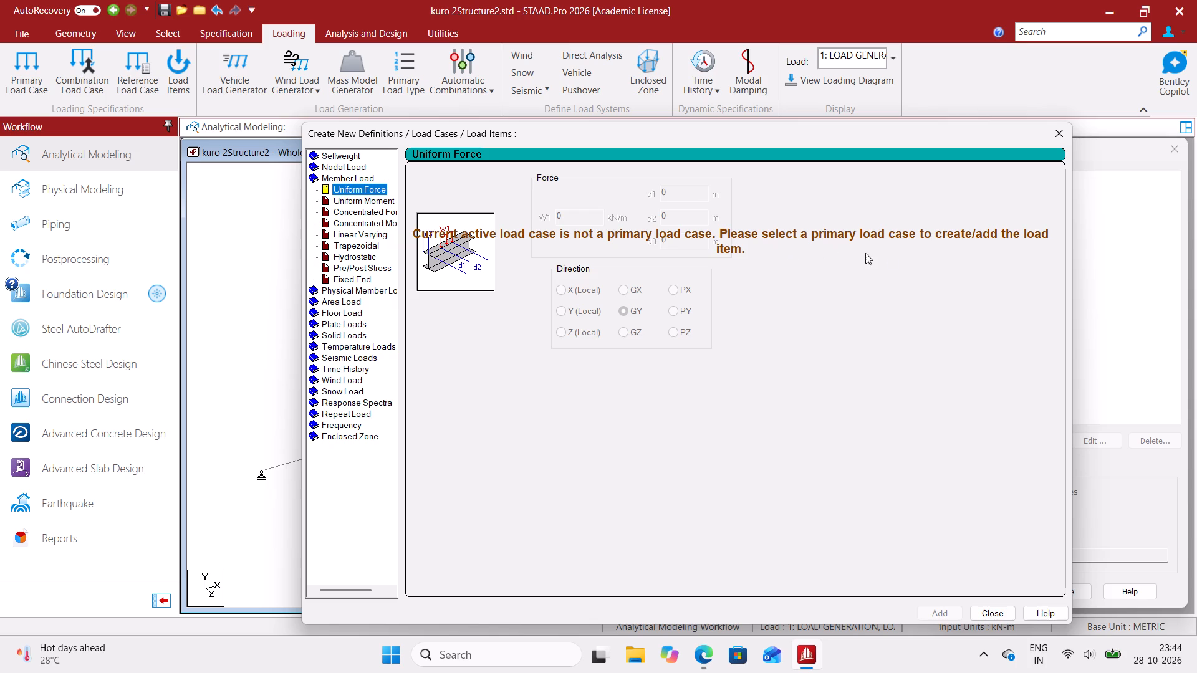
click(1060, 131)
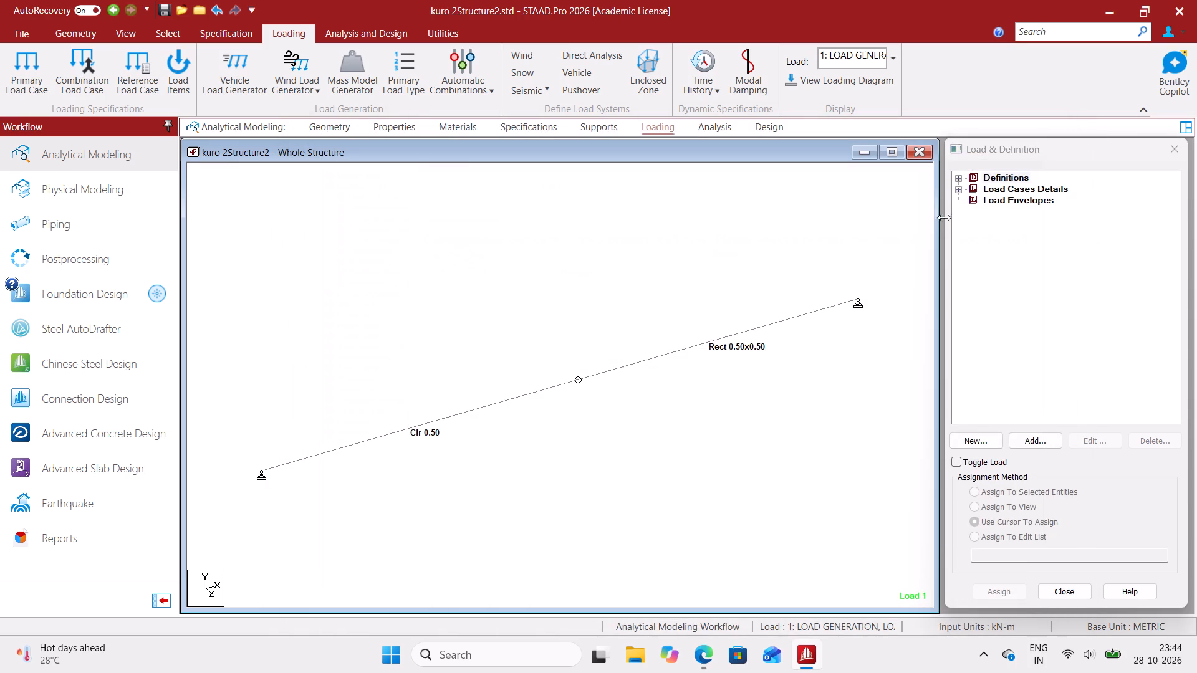
Add dead primary load case 3 titled LOAD CASE 3.
click(34, 68)
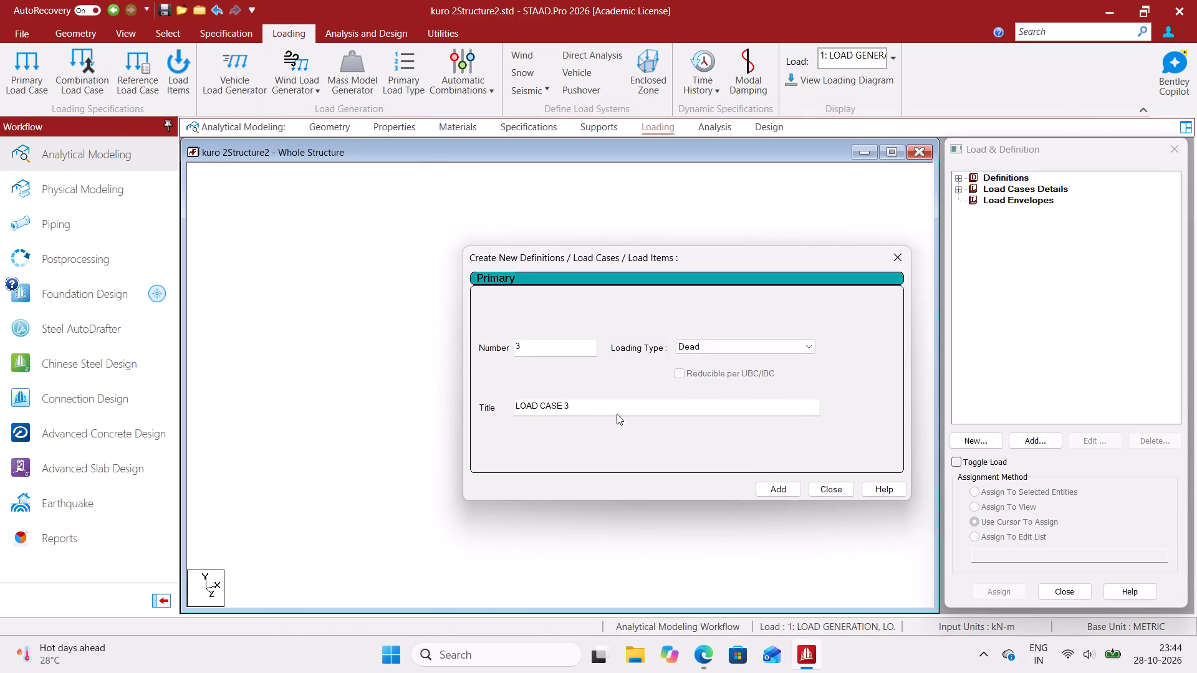
click(786, 494)
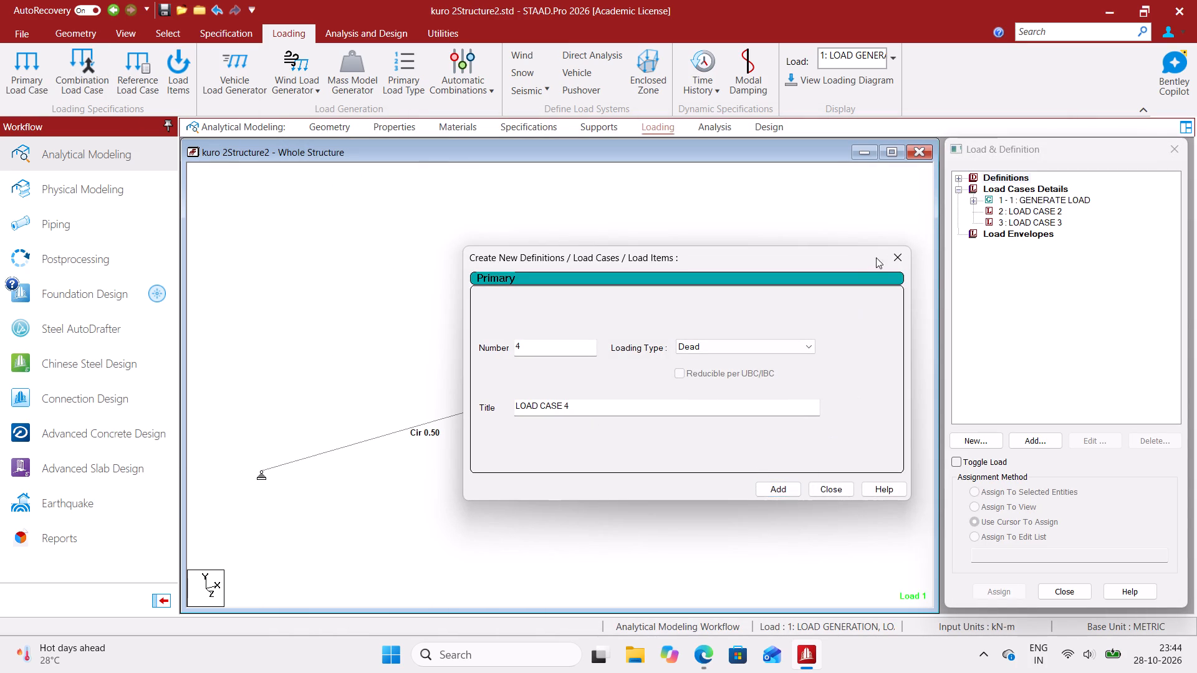
click(902, 262)
Make LOAD CASE 3 the active load case in the load cases details.
click(172, 71)
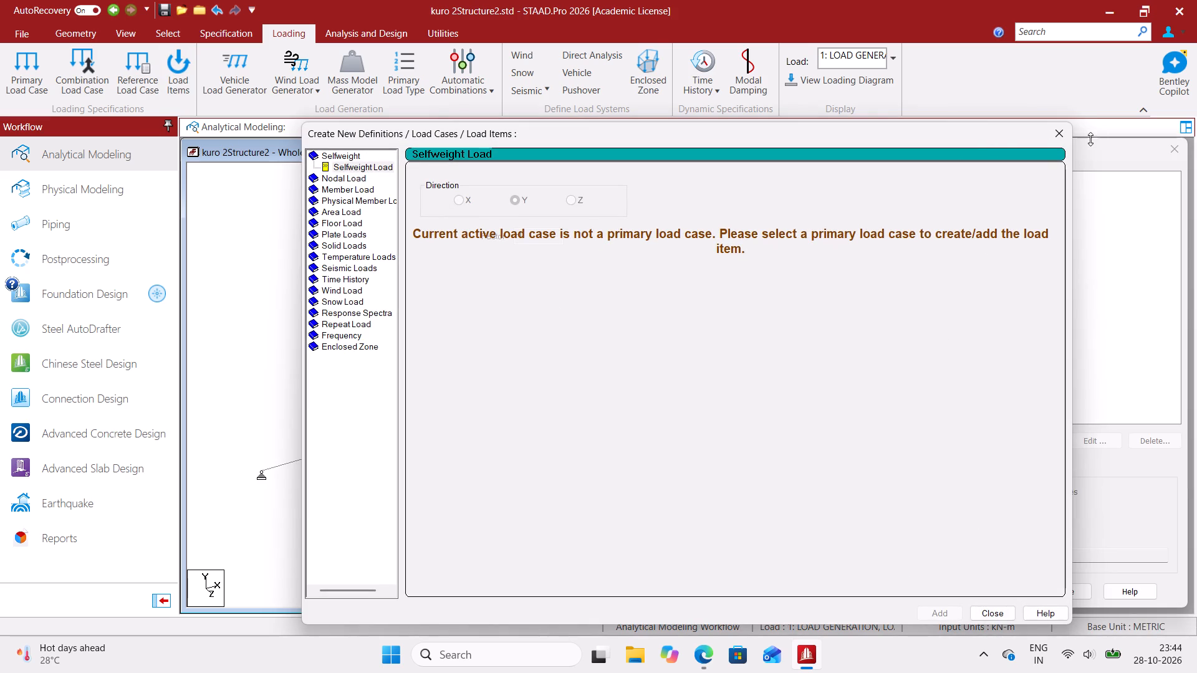
click(1070, 137)
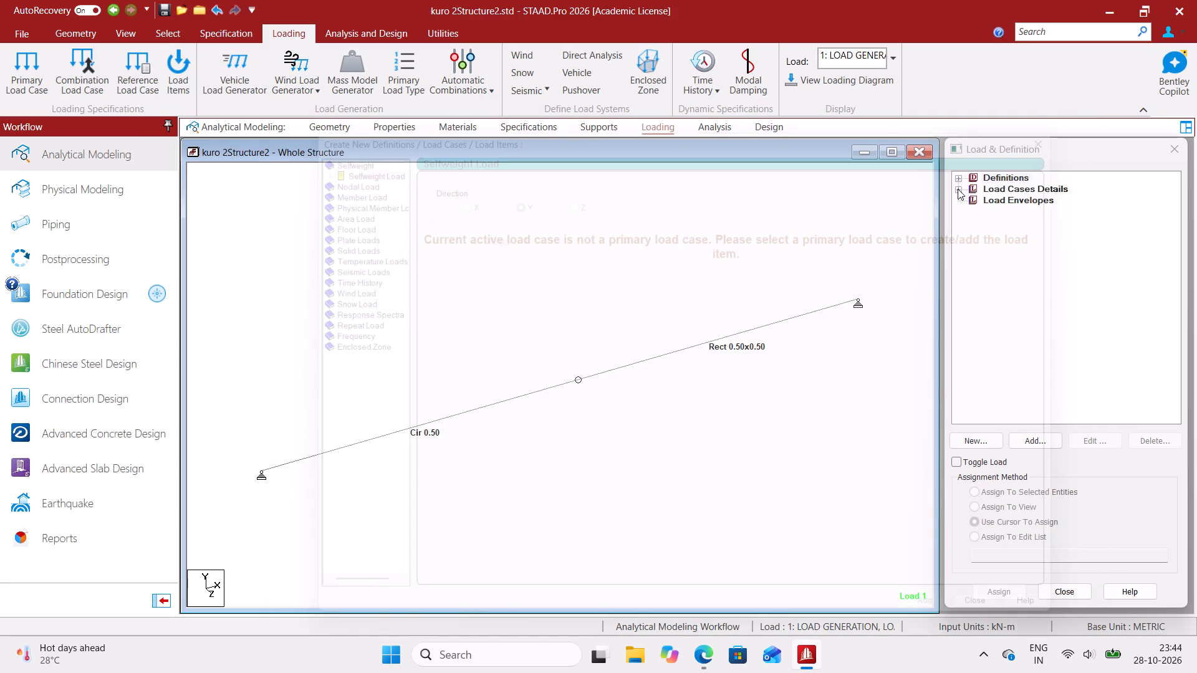
click(958, 189)
click(986, 219)
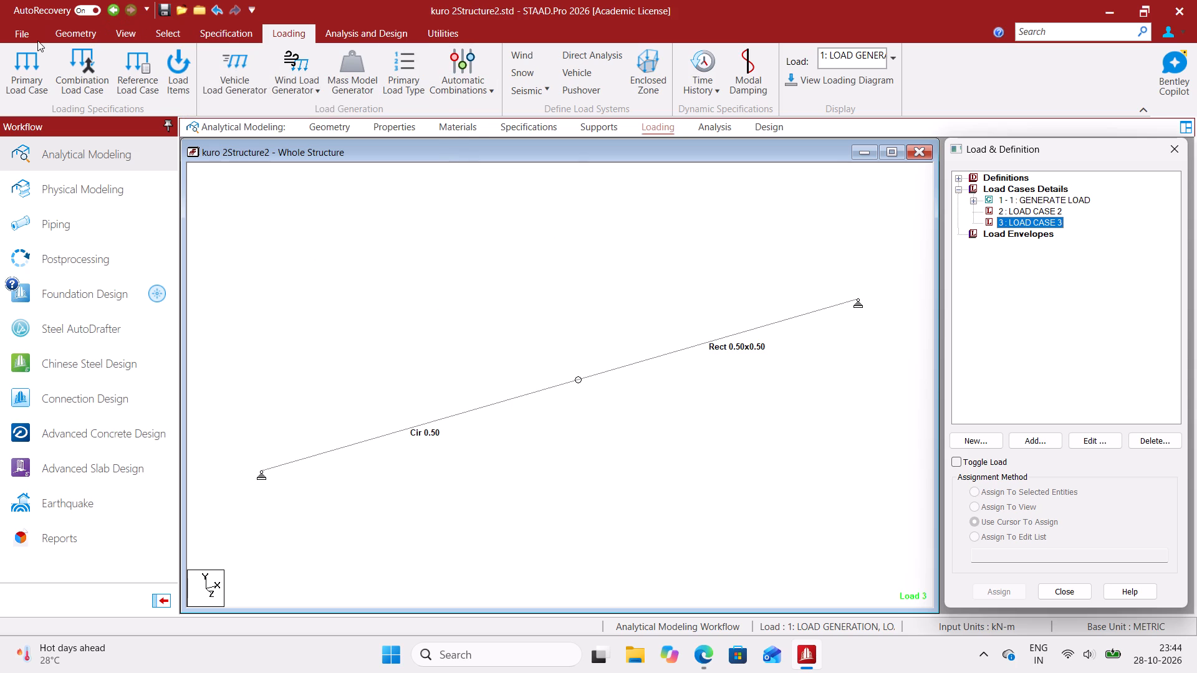
click(108, 155)
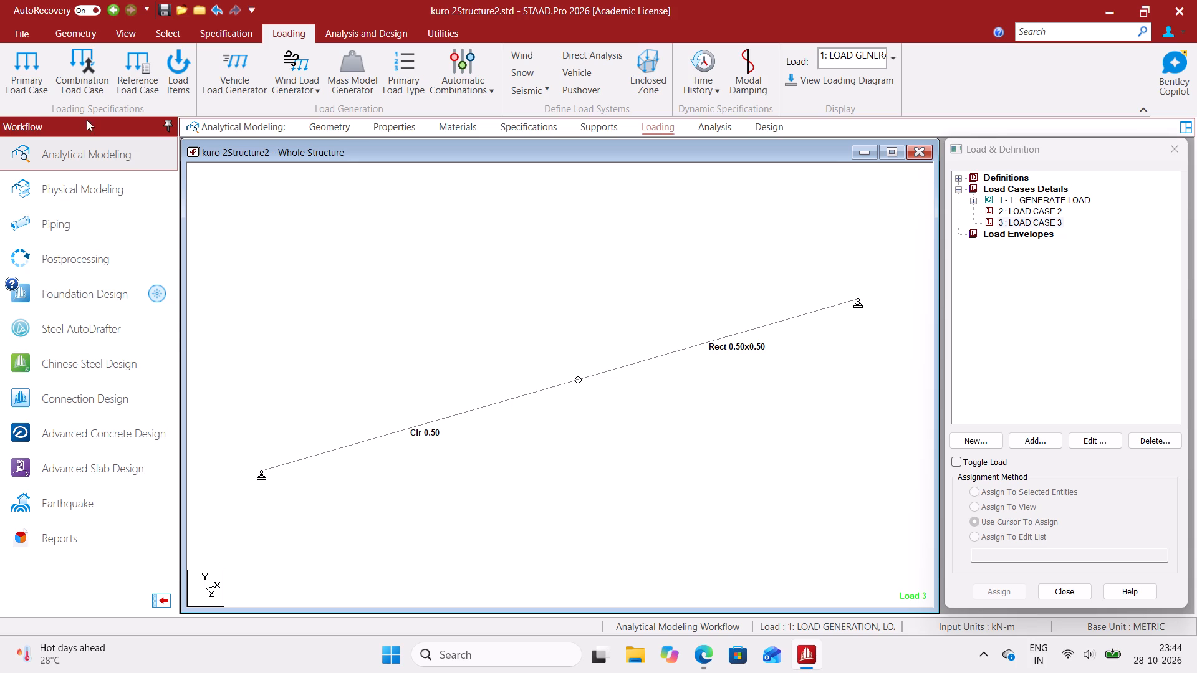
Open the new model setup with its file name ready for editing.
click(26, 37)
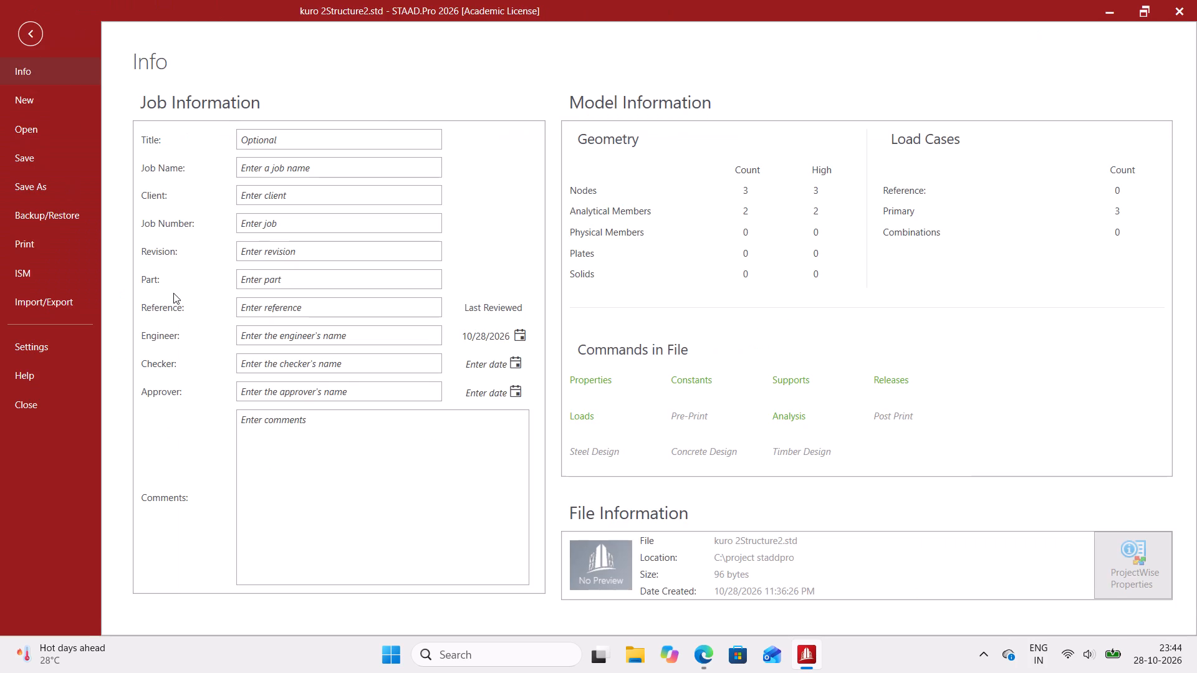
click(57, 100)
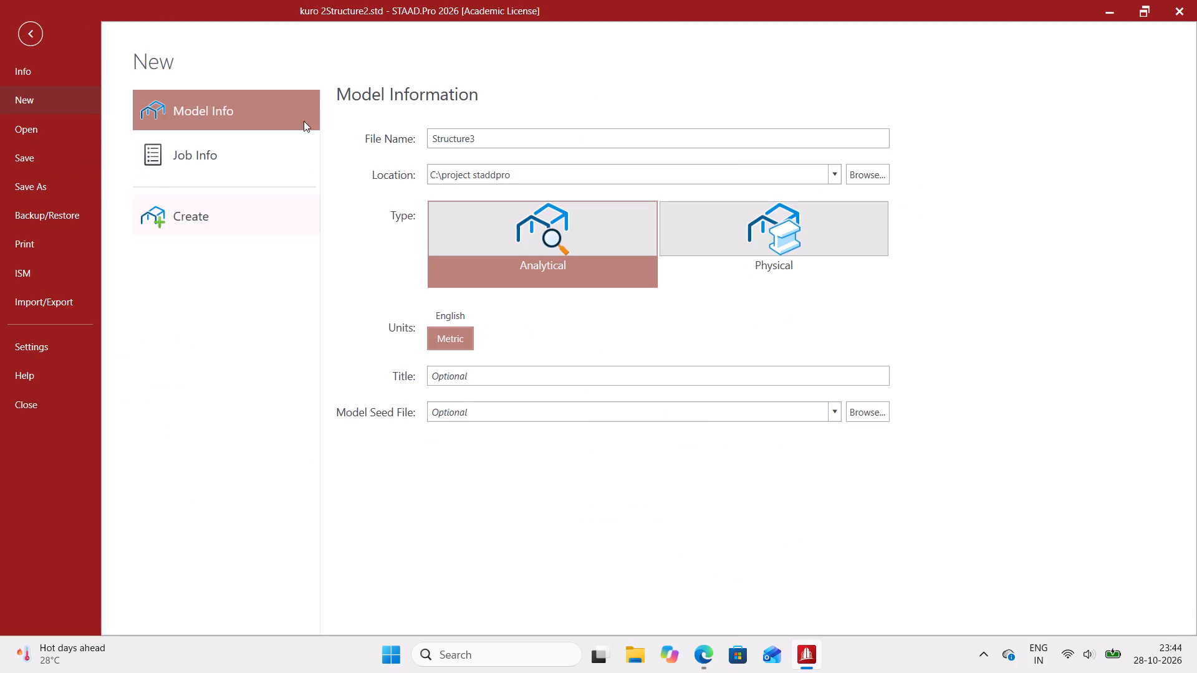
click(444, 133)
click(428, 141)
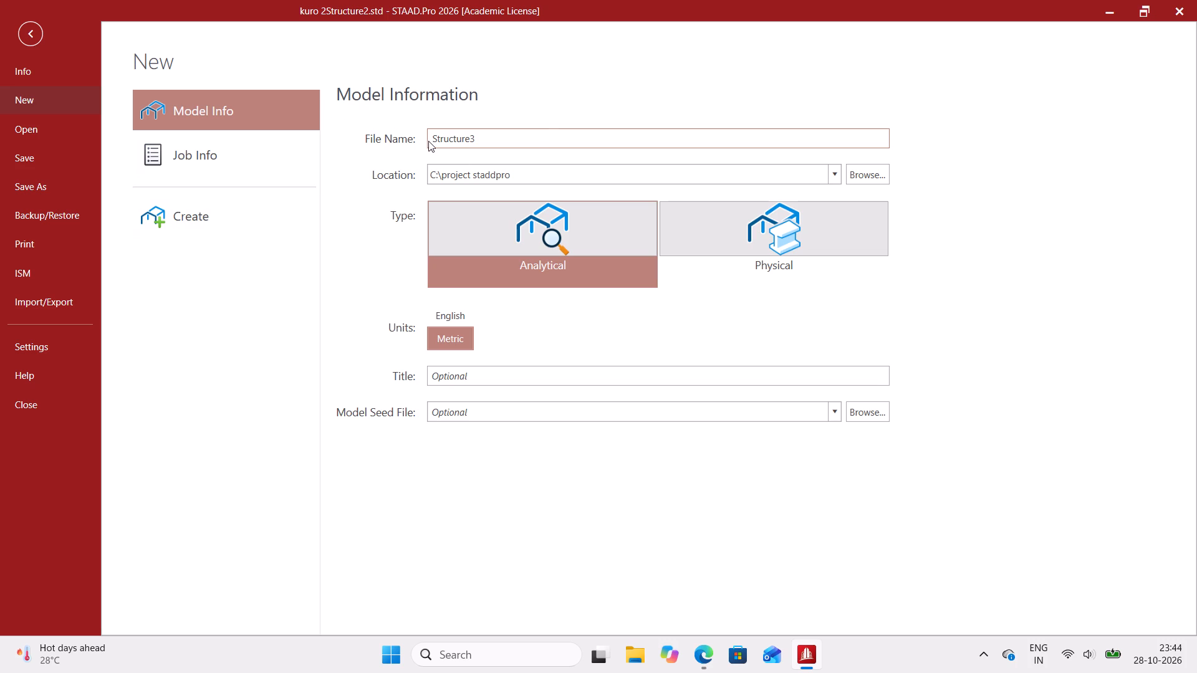
Switch to Excel and open the recent workbook Book 1 to view its sigma h and location data.
click(400, 652)
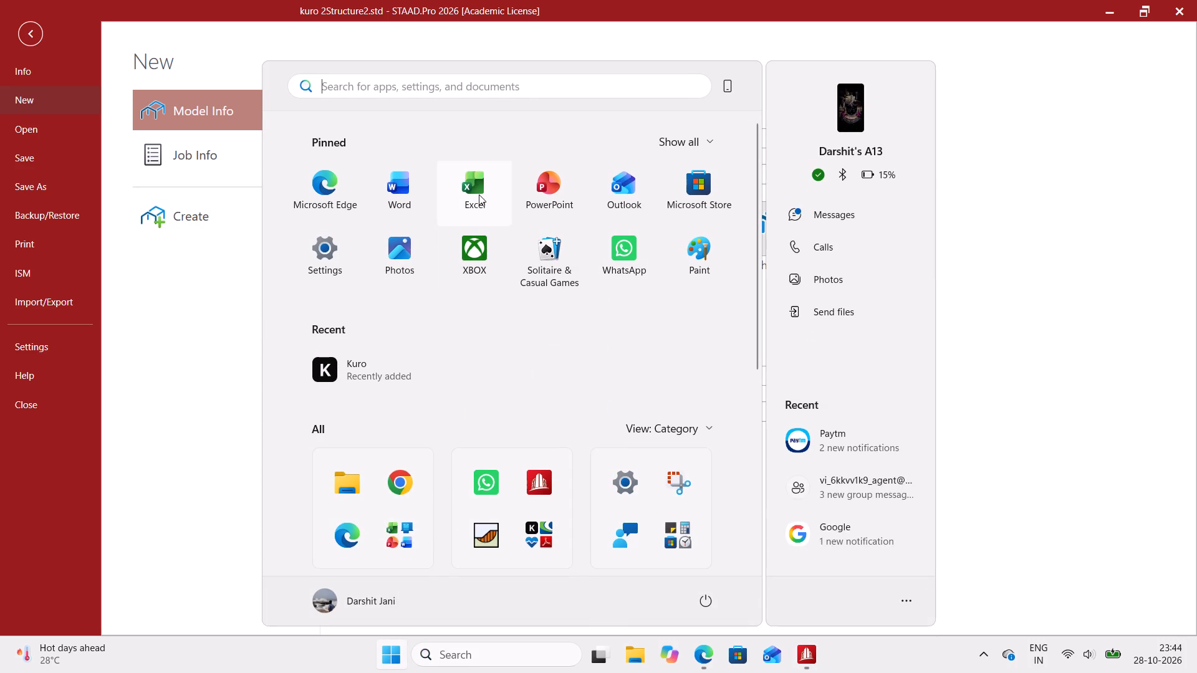
click(479, 194)
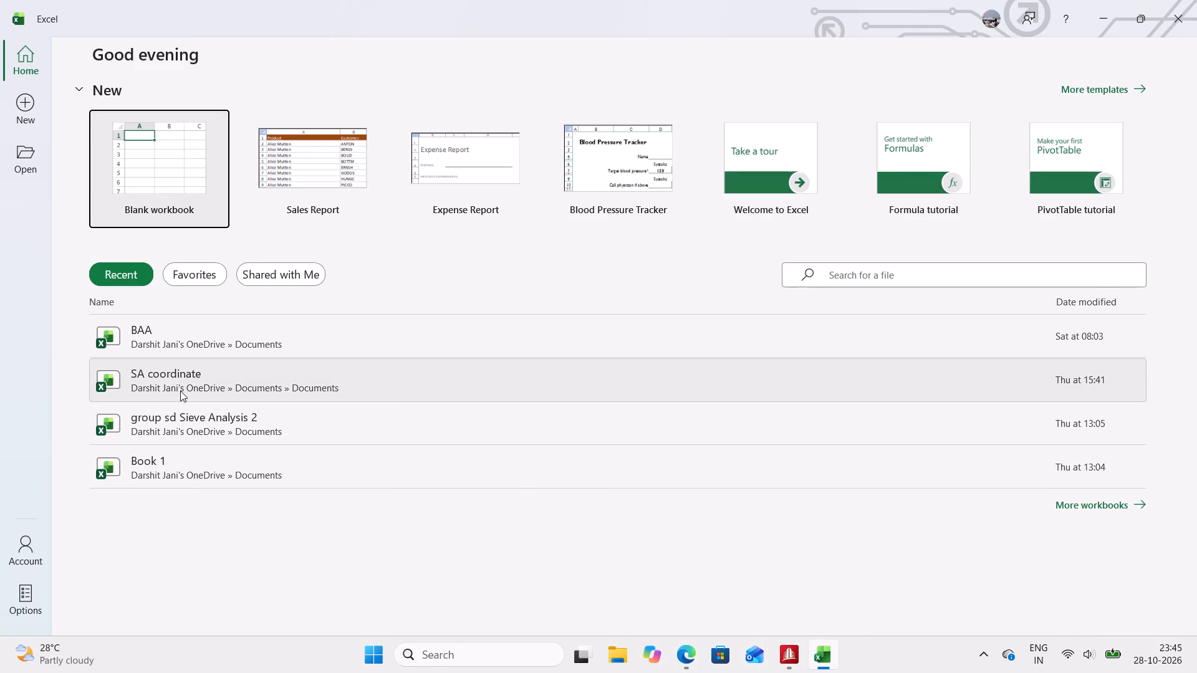
double_click(202, 472)
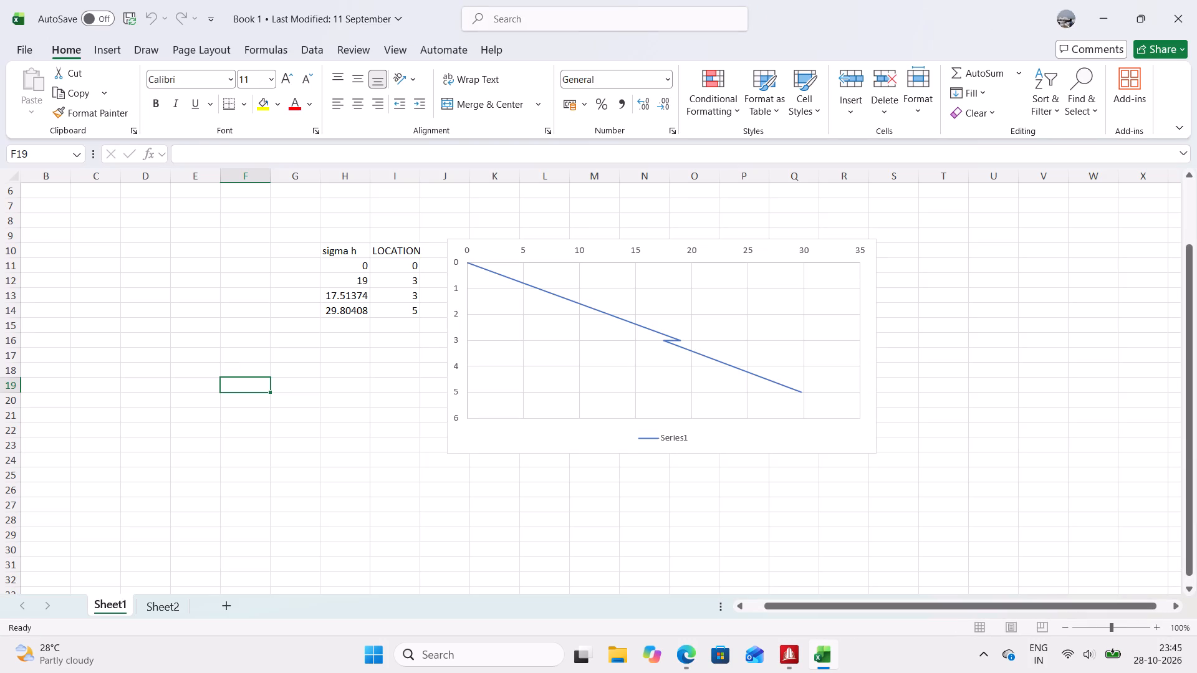
click(29, 52)
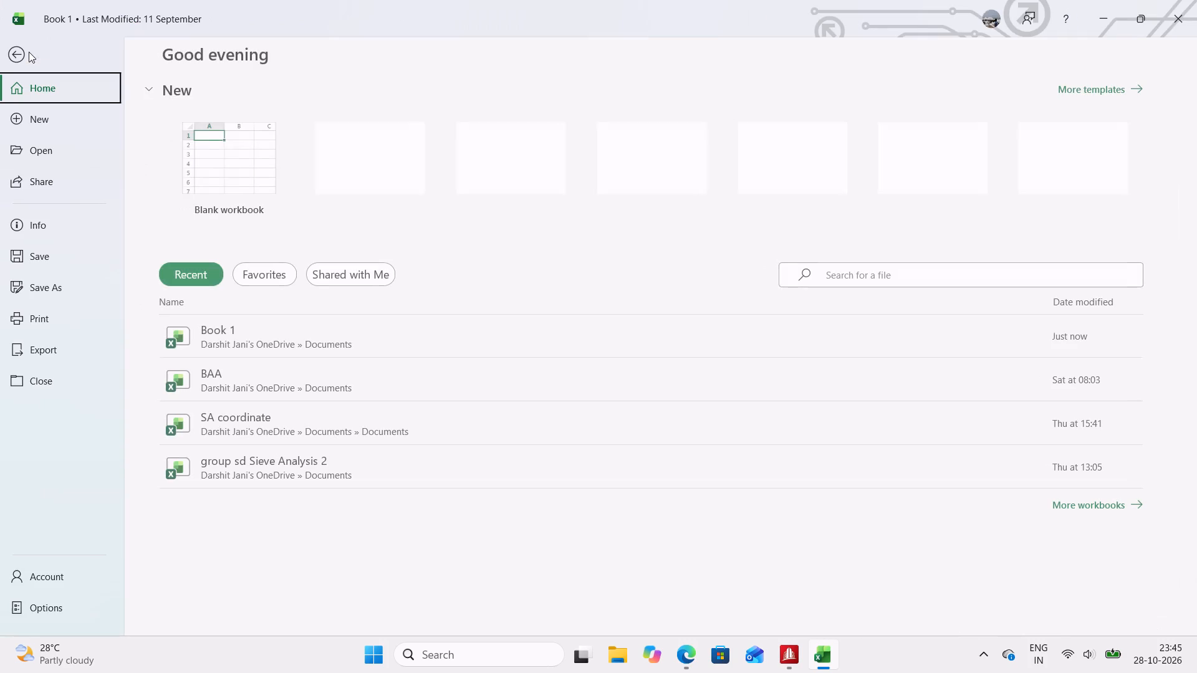
click(234, 333)
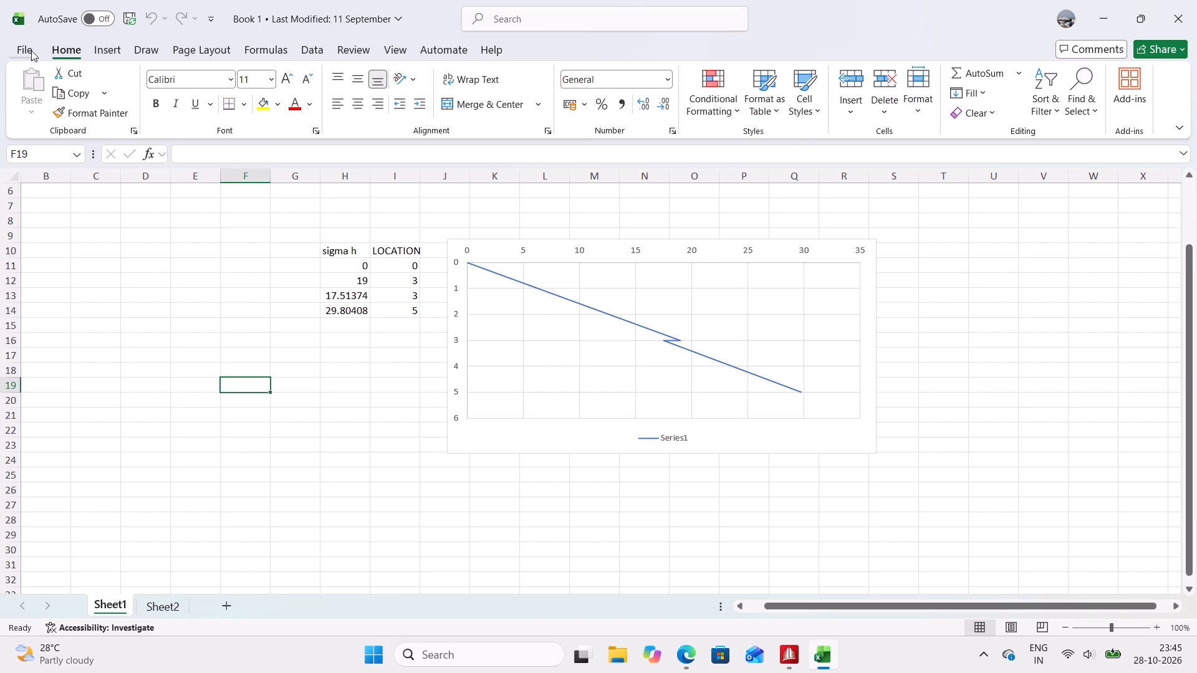
click(21, 36)
click(86, 241)
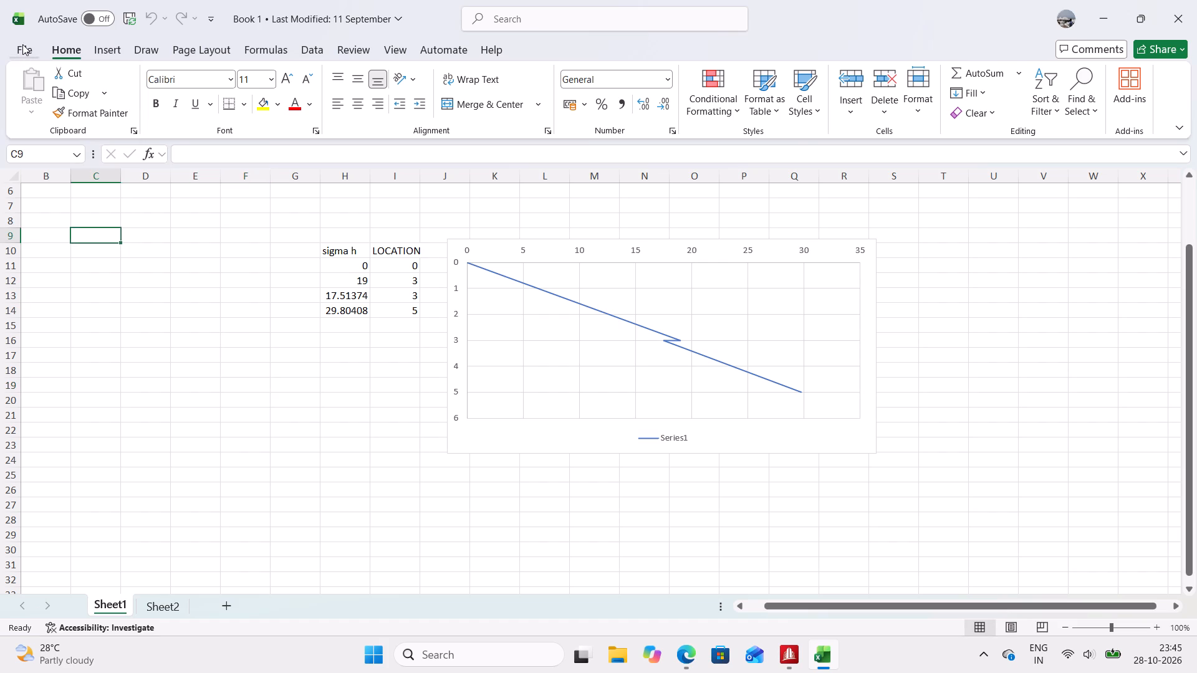
Open the SA coordinate workbook and examine its parabola, beam and circle coordinate tables.
click(22, 44)
click(259, 428)
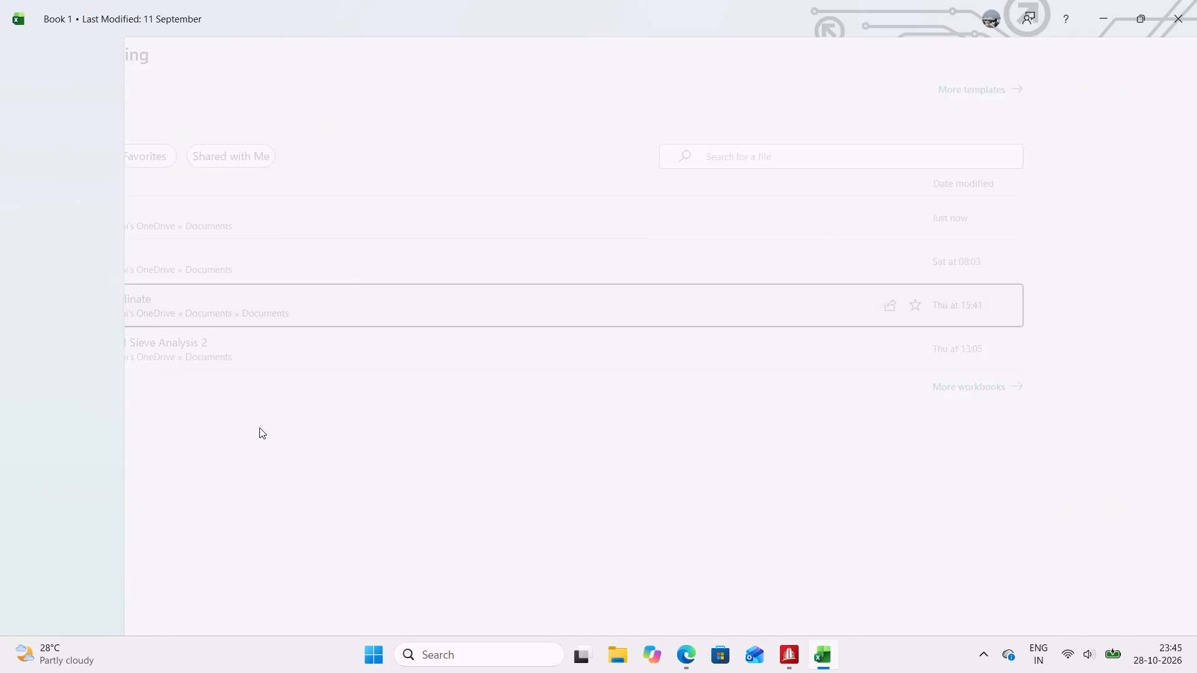
scroll(351, 299, up, 1)
scroll(351, 299, down, 2)
scroll(351, 299, up, 4)
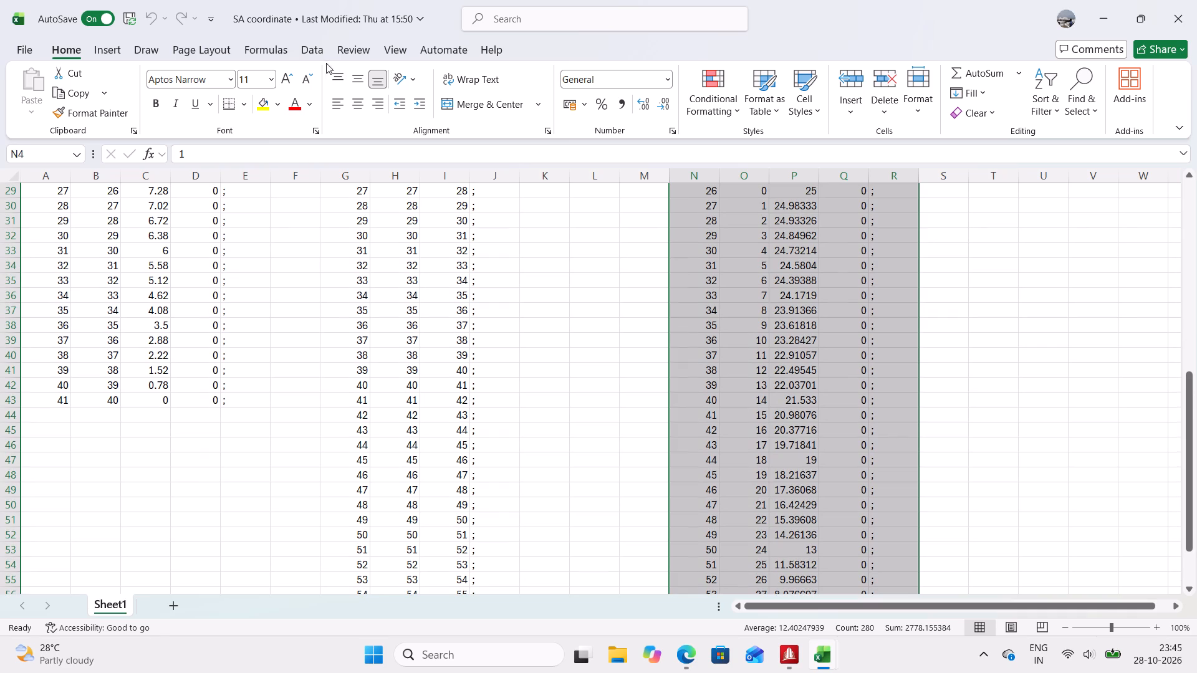
scroll(534, 280, up, 17)
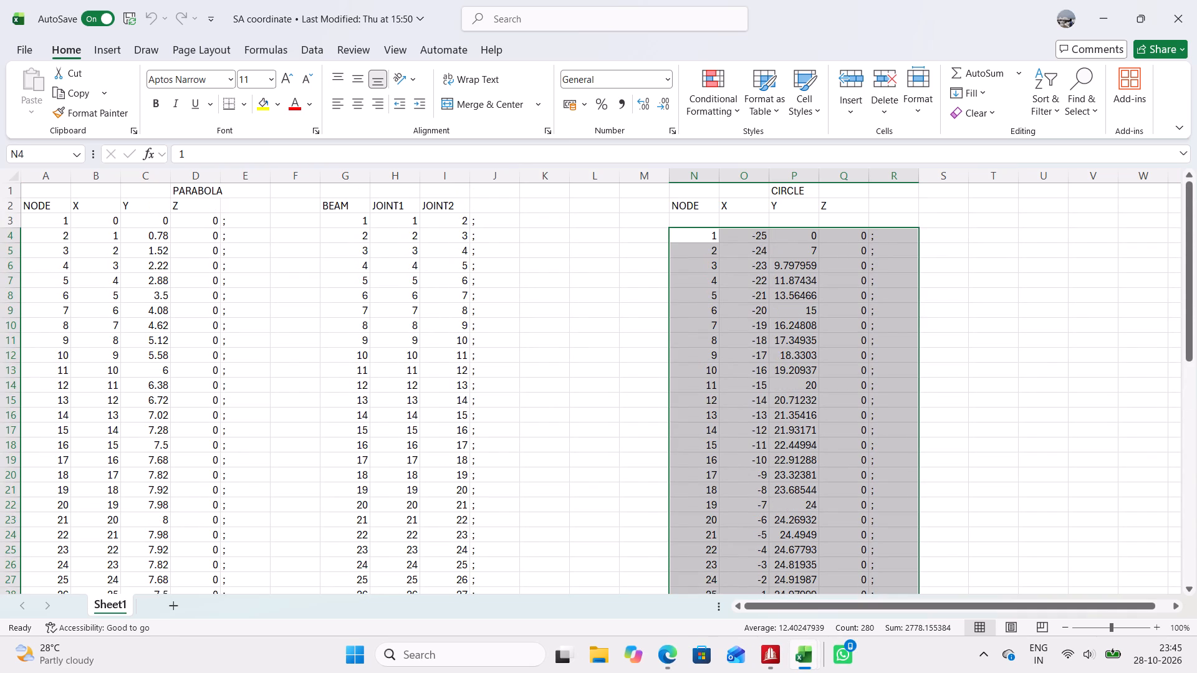
scroll(579, 386, down, 20)
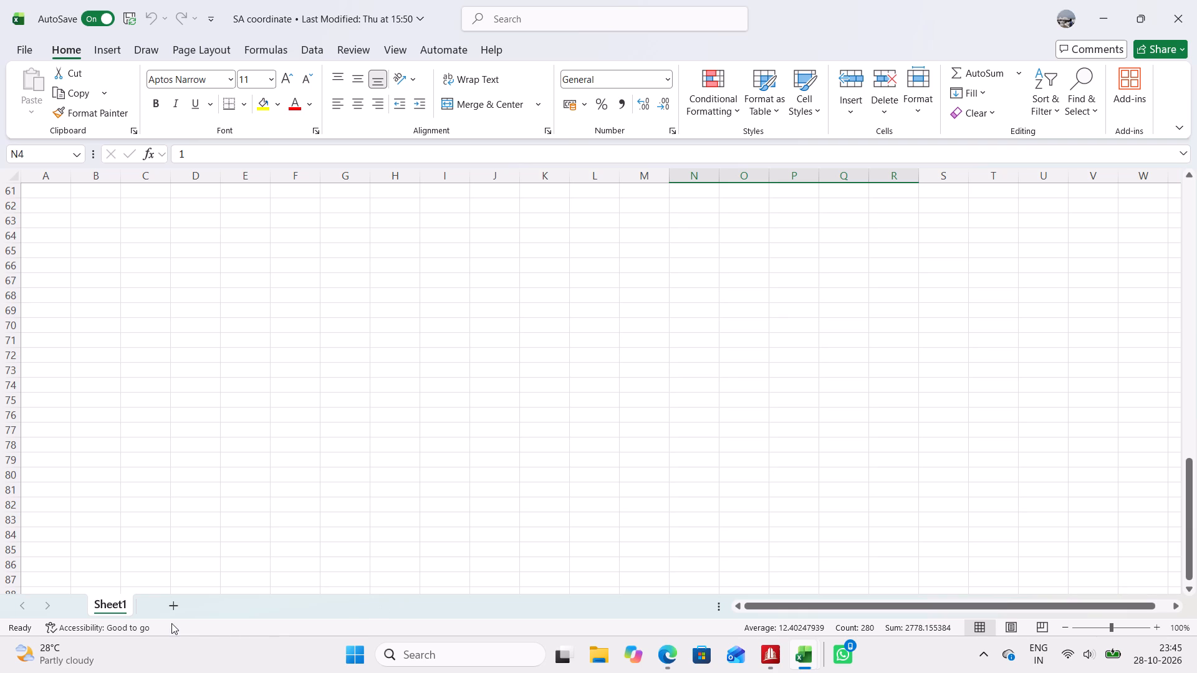
Open the recent workbook group sd Sieve Analysis 2.
click(19, 47)
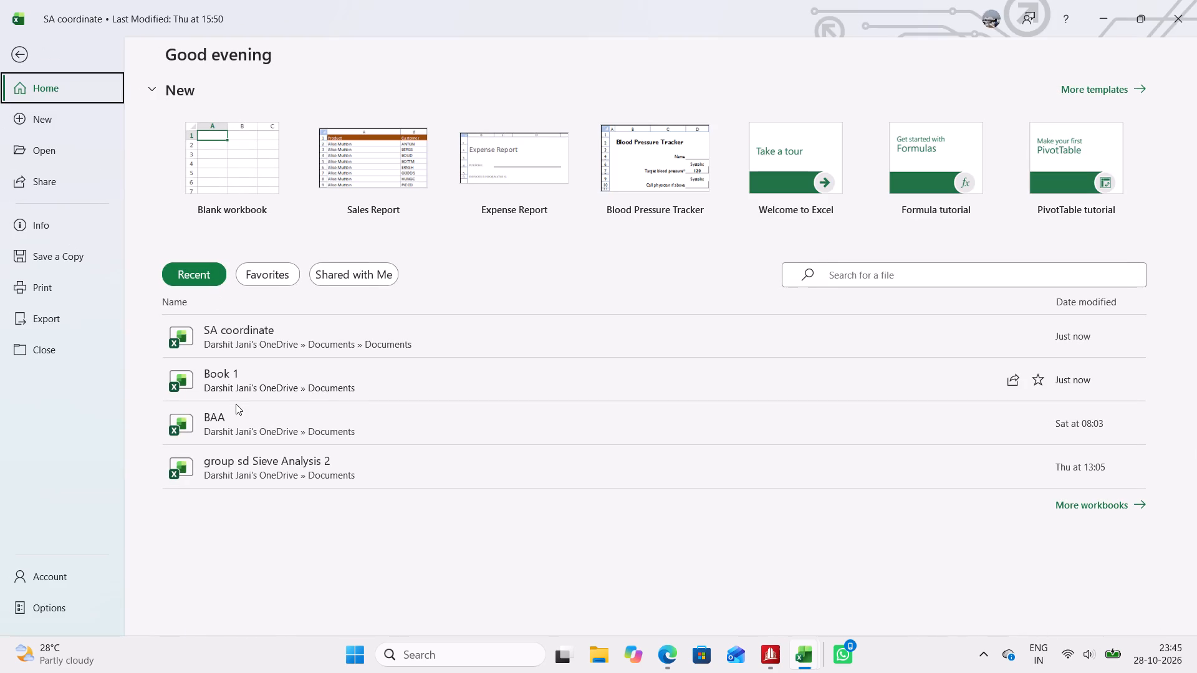
click(243, 461)
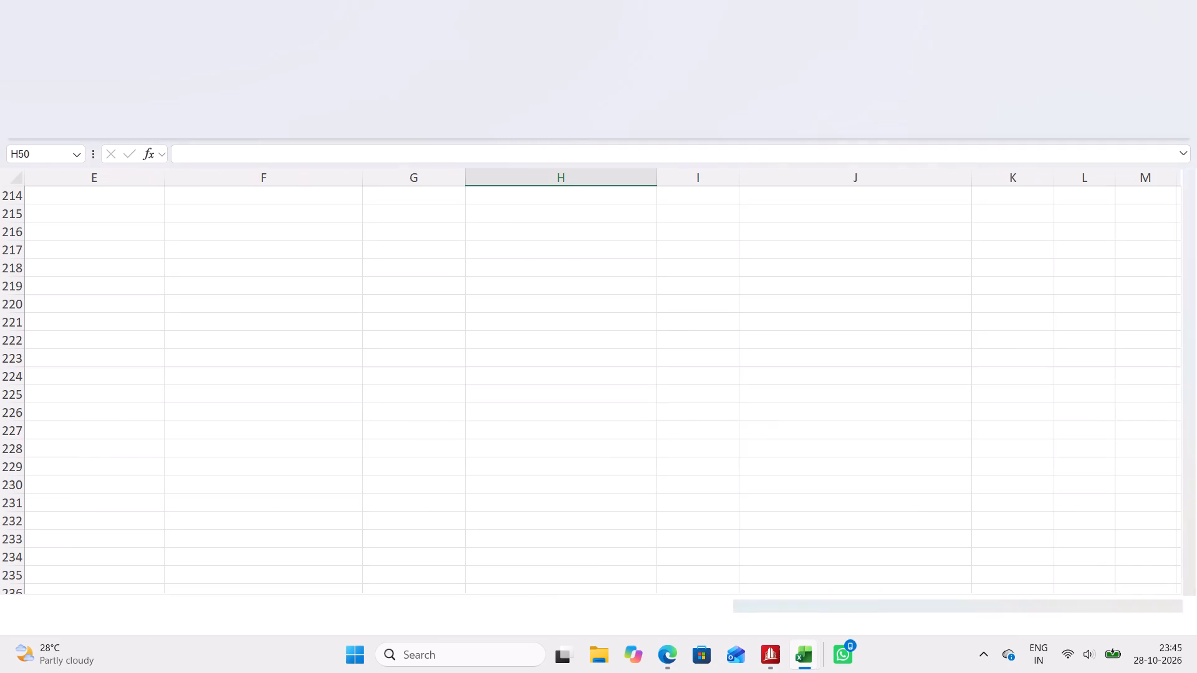
Examine the sieve analysis passing, mid point and grading tables and the existing grading chart.
scroll(271, 406, up, 10)
scroll(272, 403, up, 11)
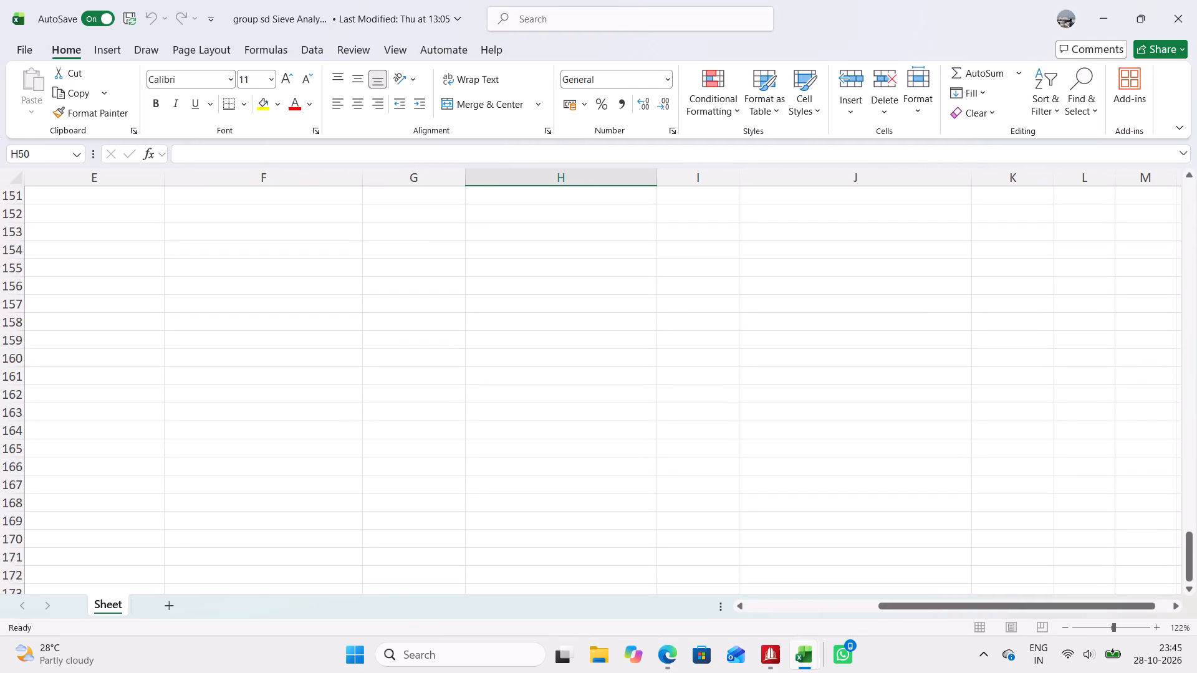
scroll(272, 403, up, 20)
scroll(272, 403, up, 18)
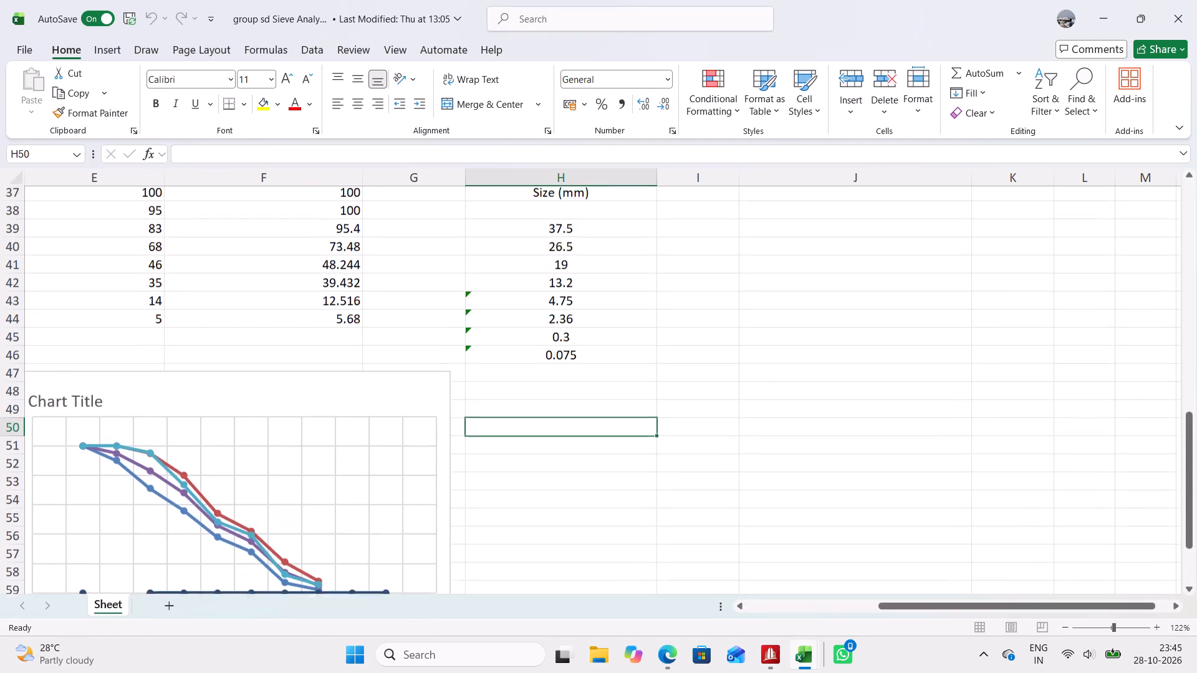
scroll(274, 402, up, 2)
scroll(274, 405, down, 4)
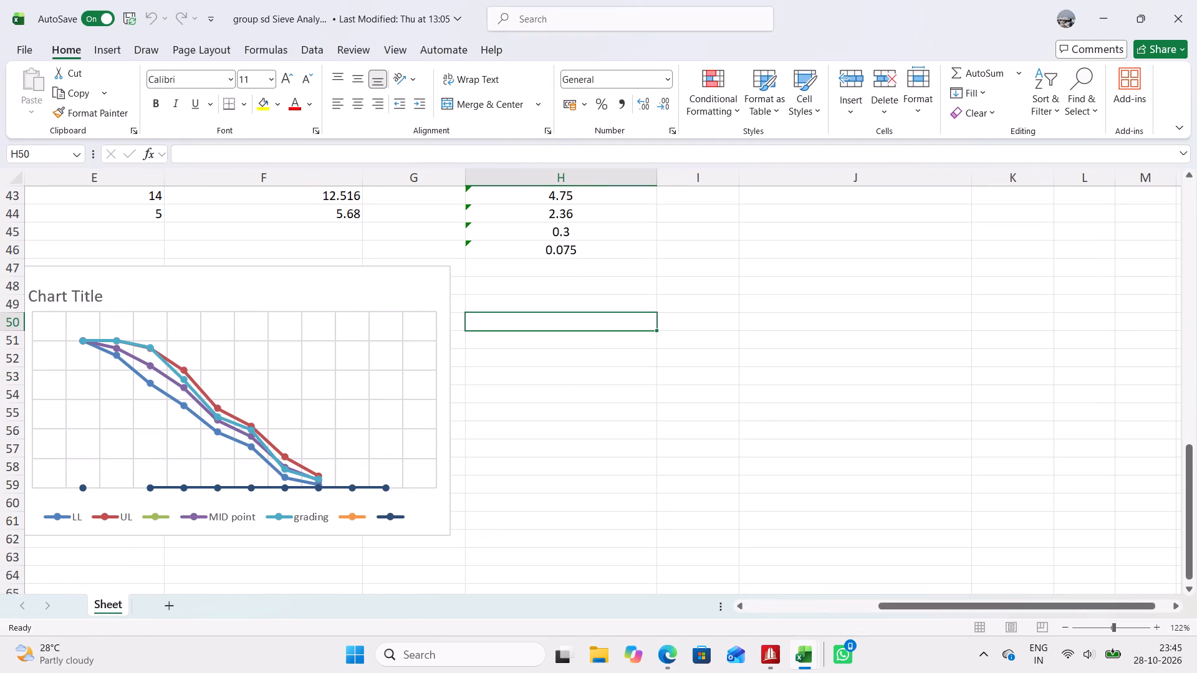
scroll(498, 325, down, 1)
scroll(498, 325, up, 14)
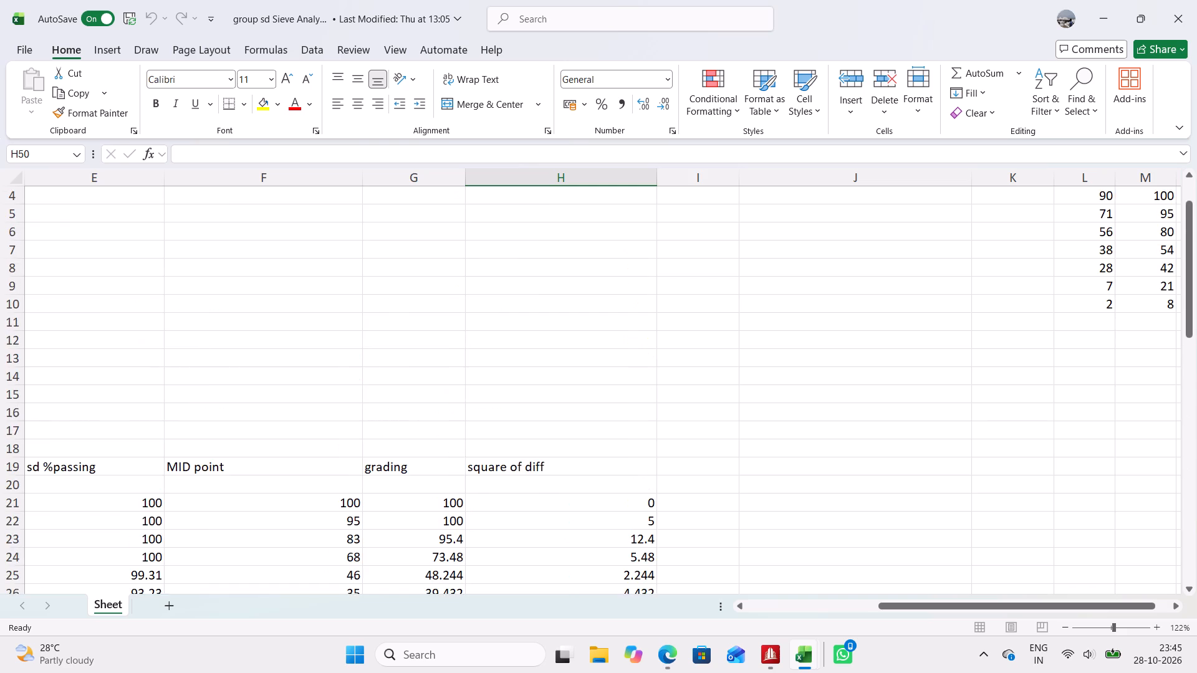
scroll(501, 324, up, 3)
scroll(501, 324, down, 9)
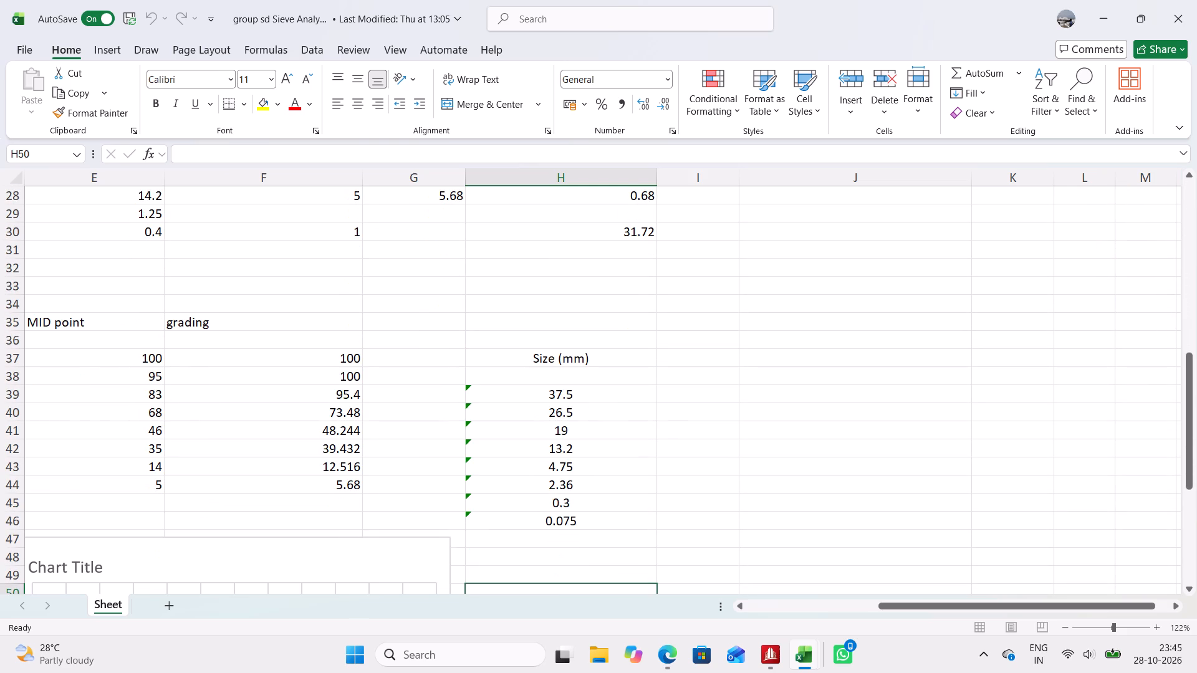
Insert an empty scatter chart with smooth lines and markers, starting from blank cell J38 beside the sieve size table.
right_click(867, 372)
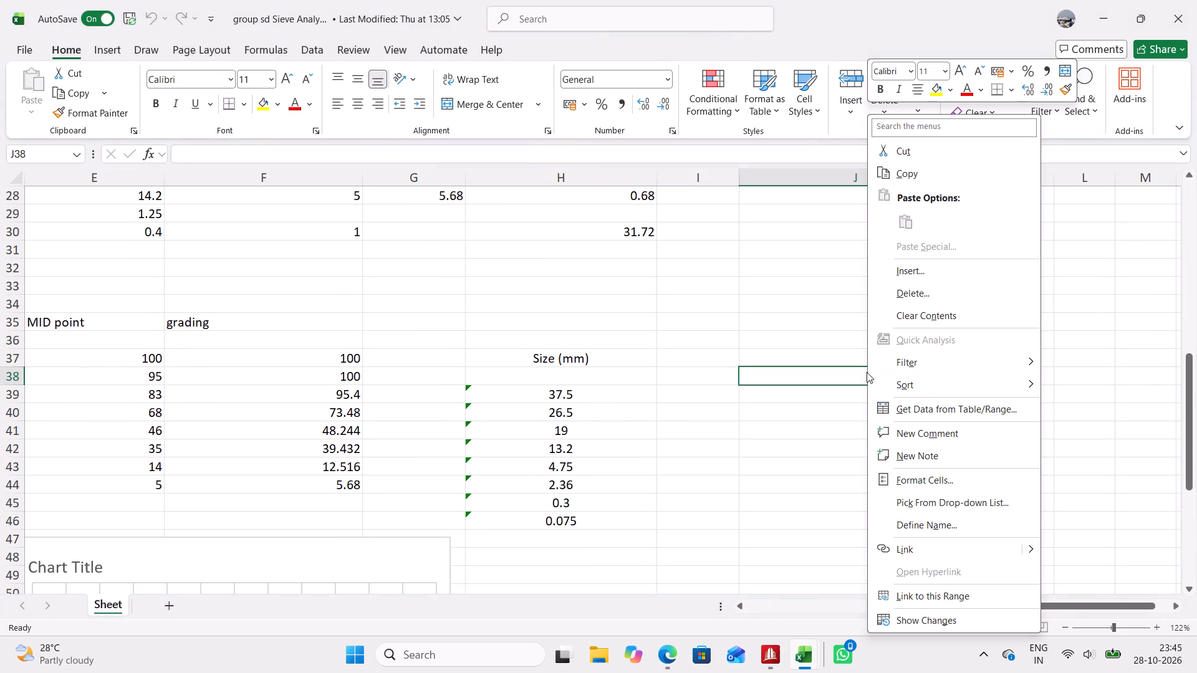
click(101, 44)
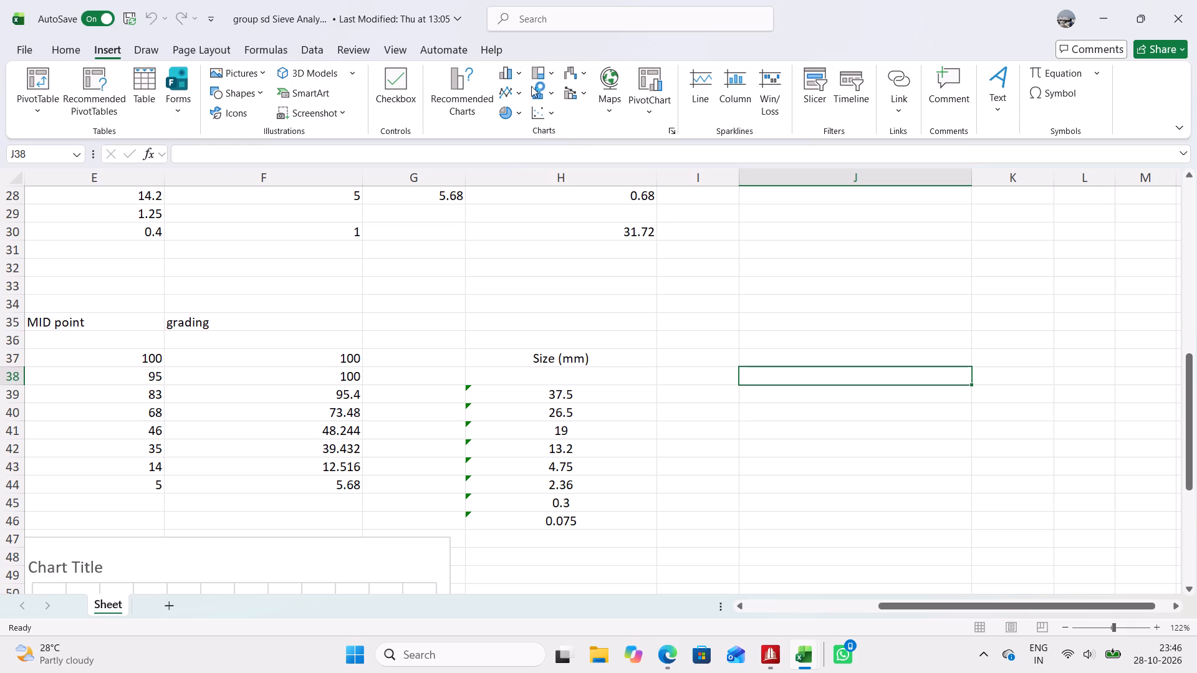
click(540, 113)
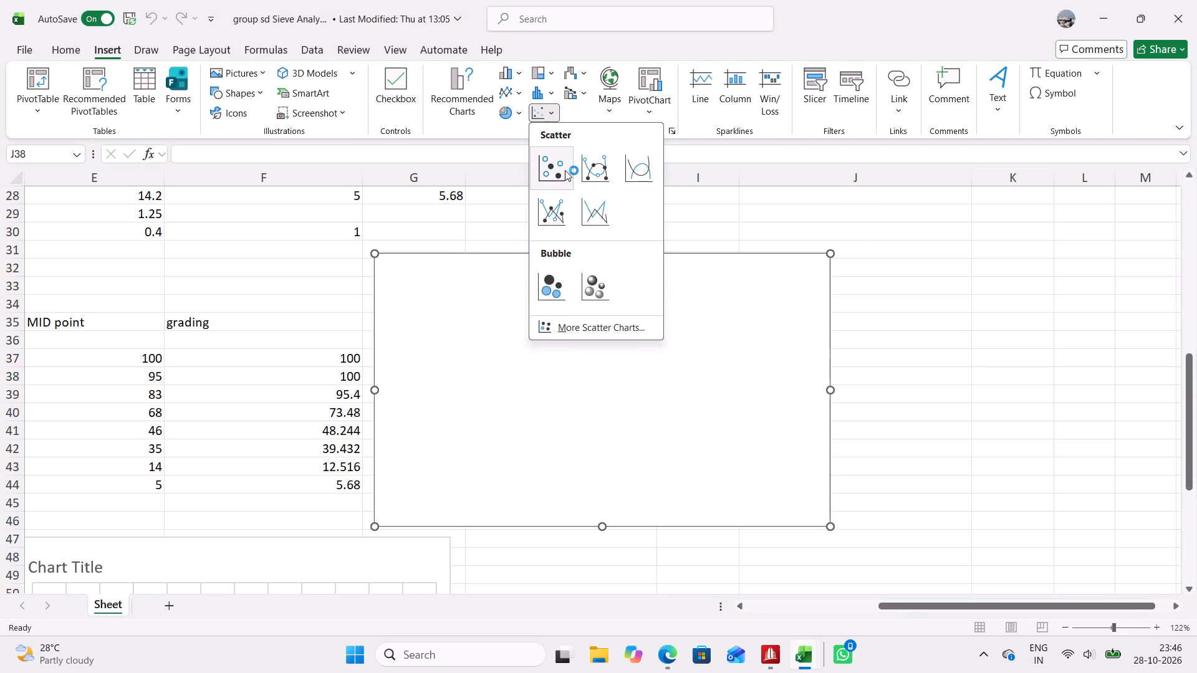
click(589, 165)
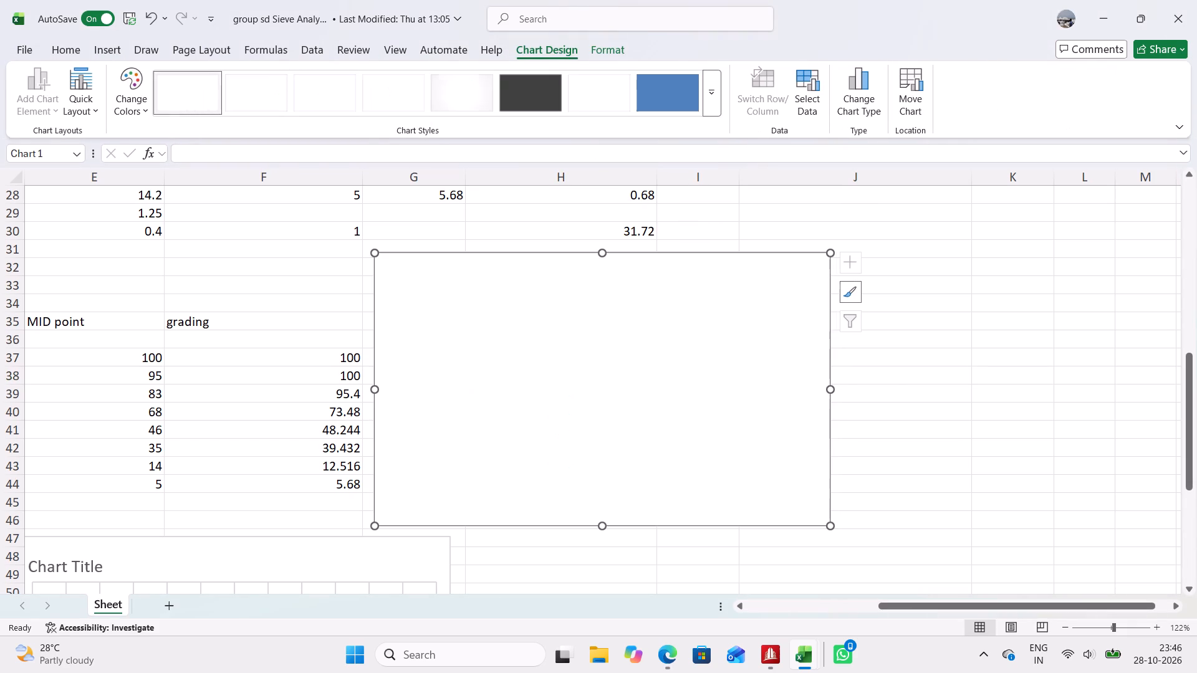
Start a new data series for the empty scatter chart.
right_click(632, 368)
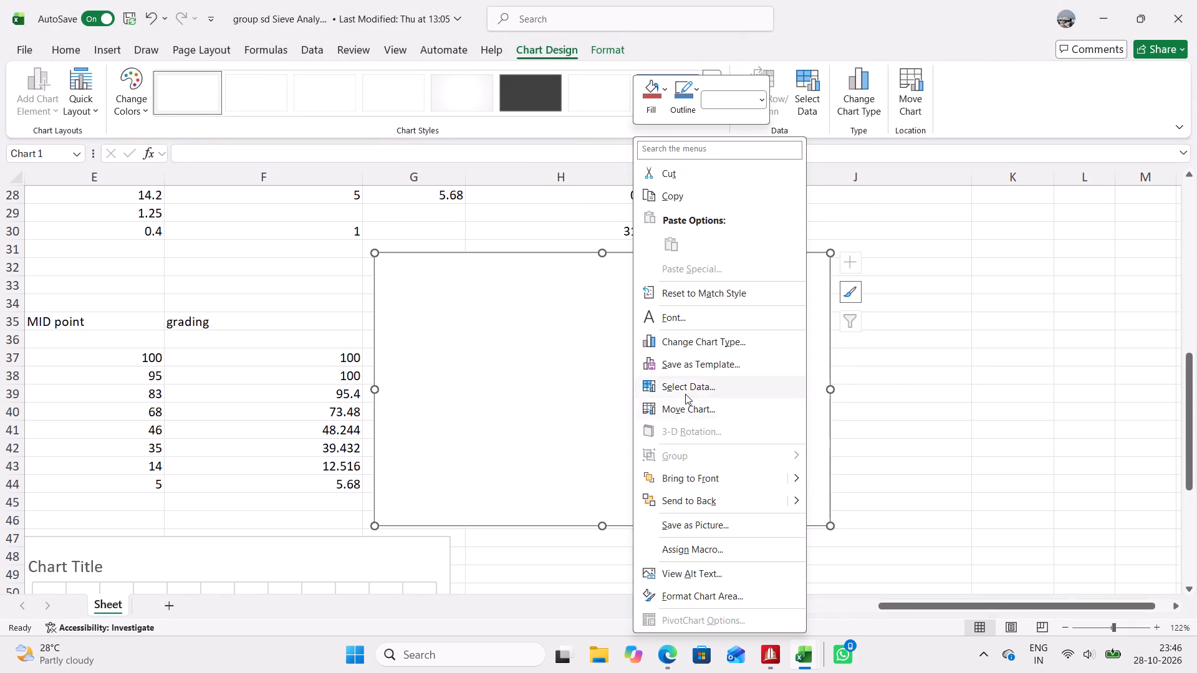
click(690, 389)
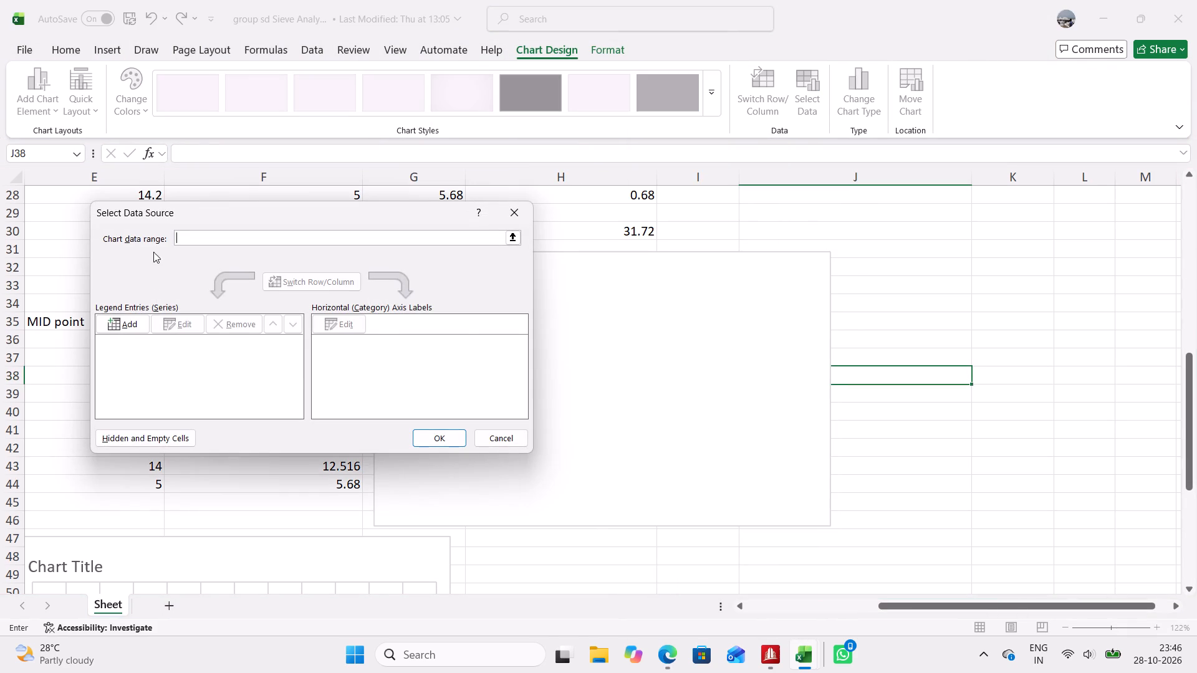
click(123, 325)
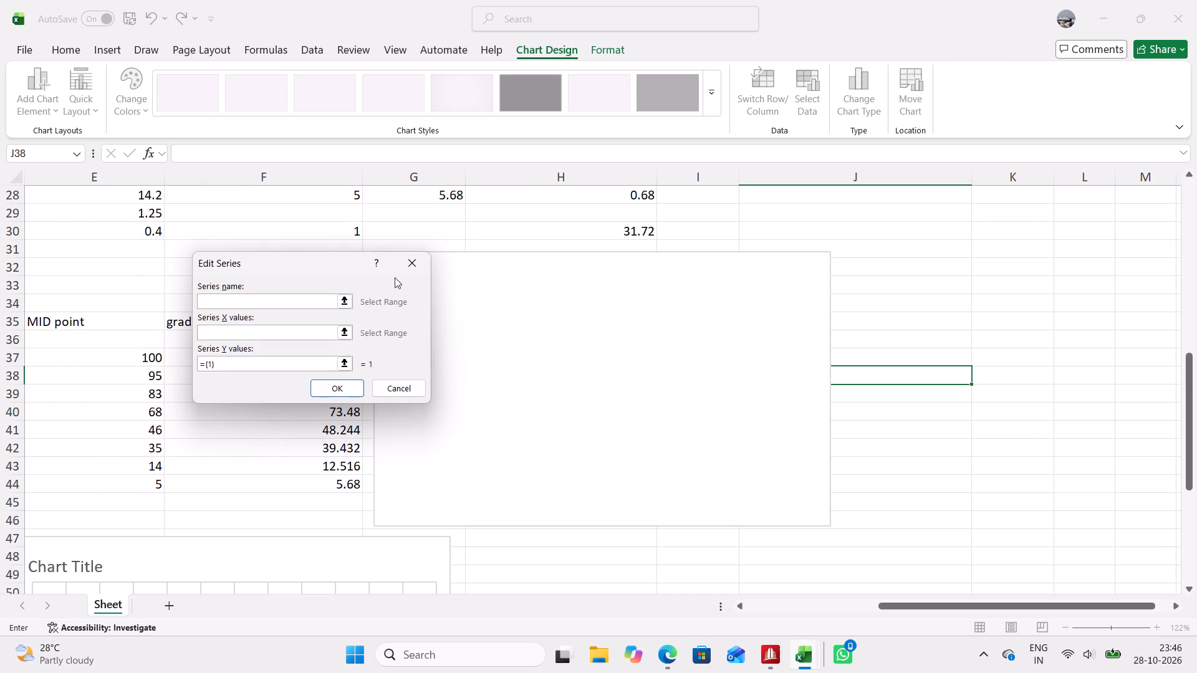
drag(324, 255, 902, 315)
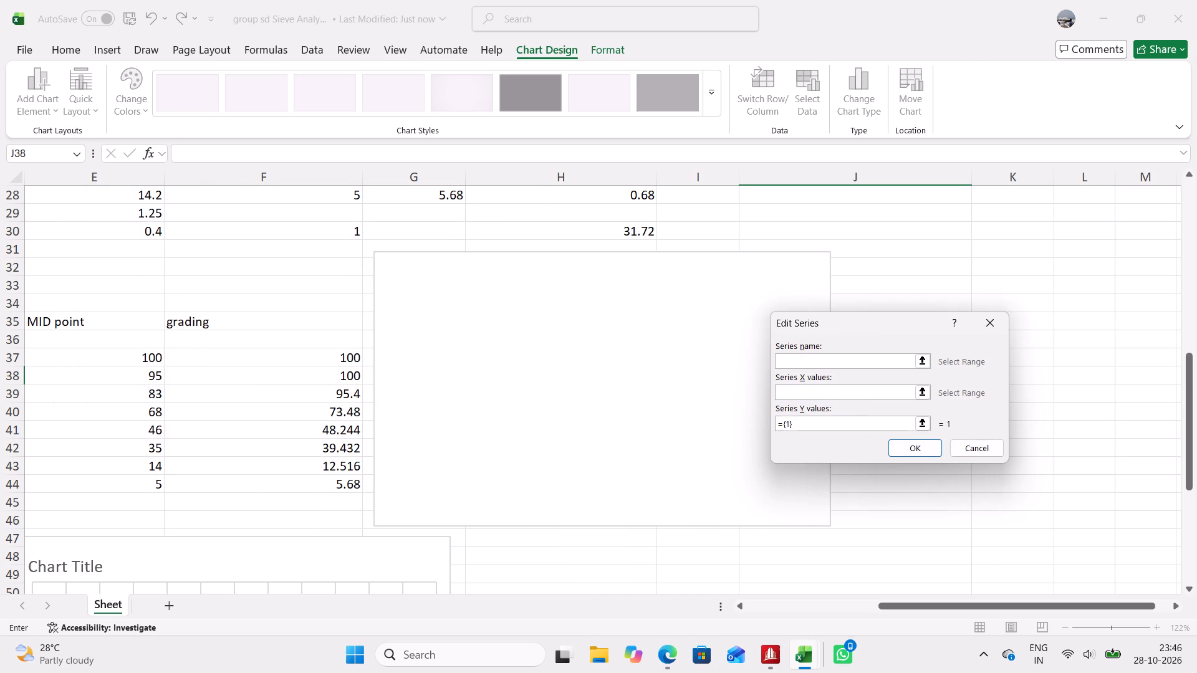
Look through the passing, mid point, grading and LL/UL tables for the data to plot in the new series.
scroll(304, 298, down, 1)
scroll(259, 290, up, 2)
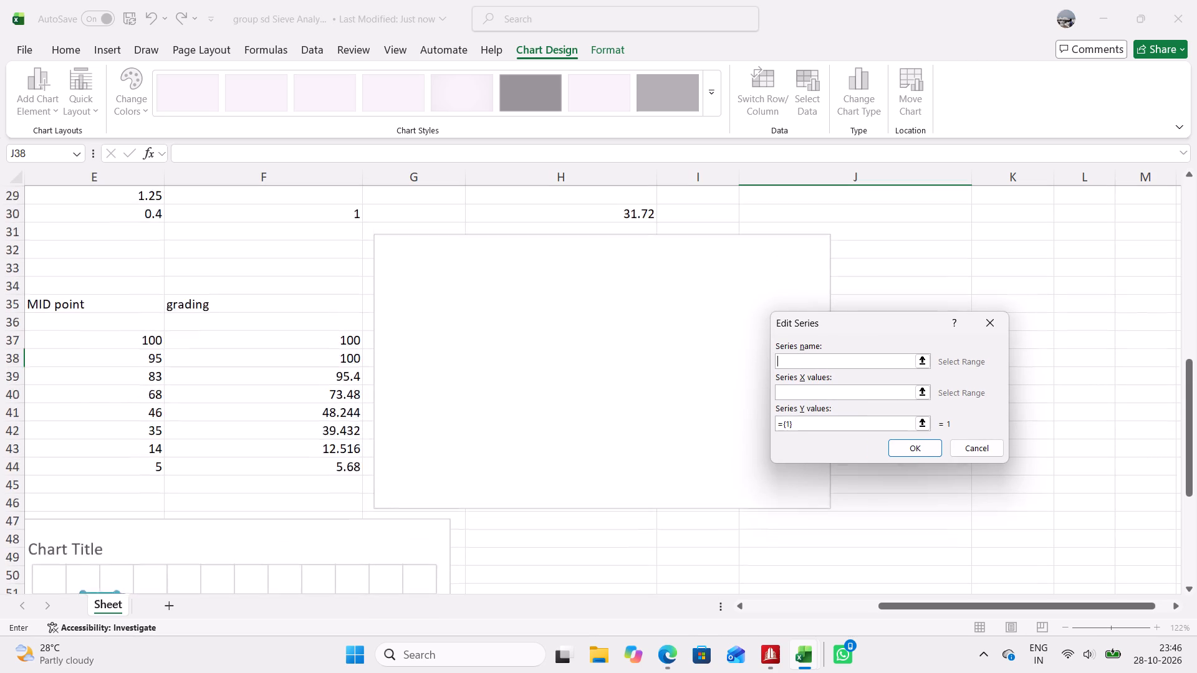
scroll(259, 290, up, 6)
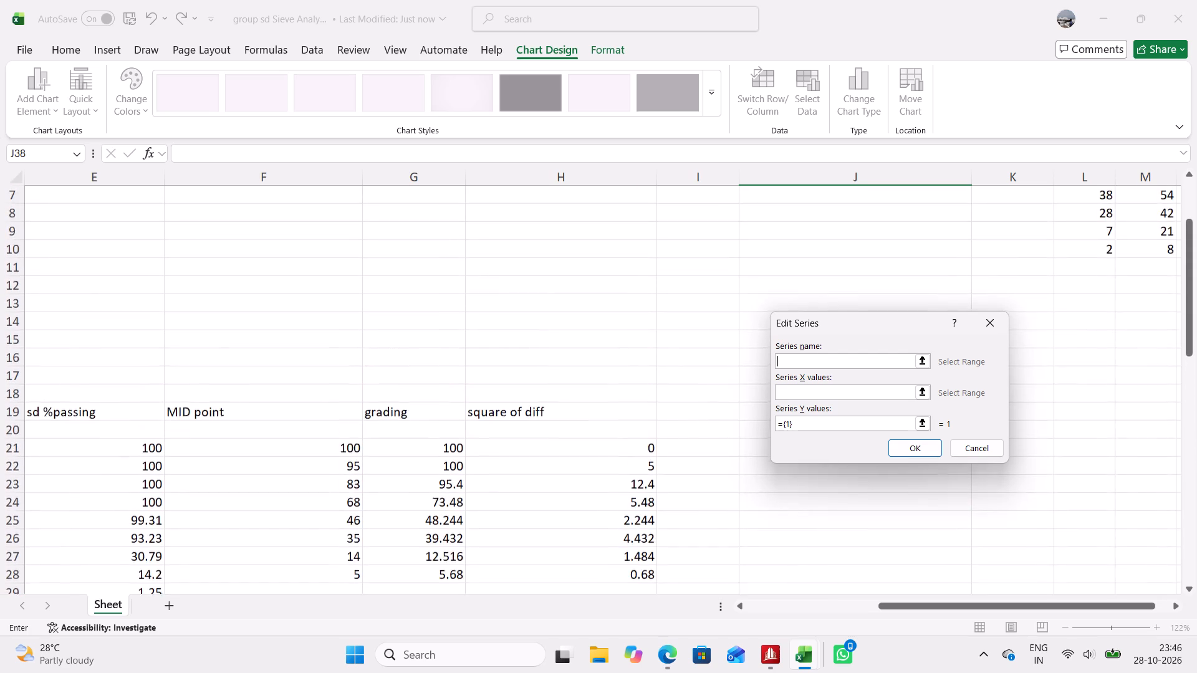
scroll(260, 290, down, 6)
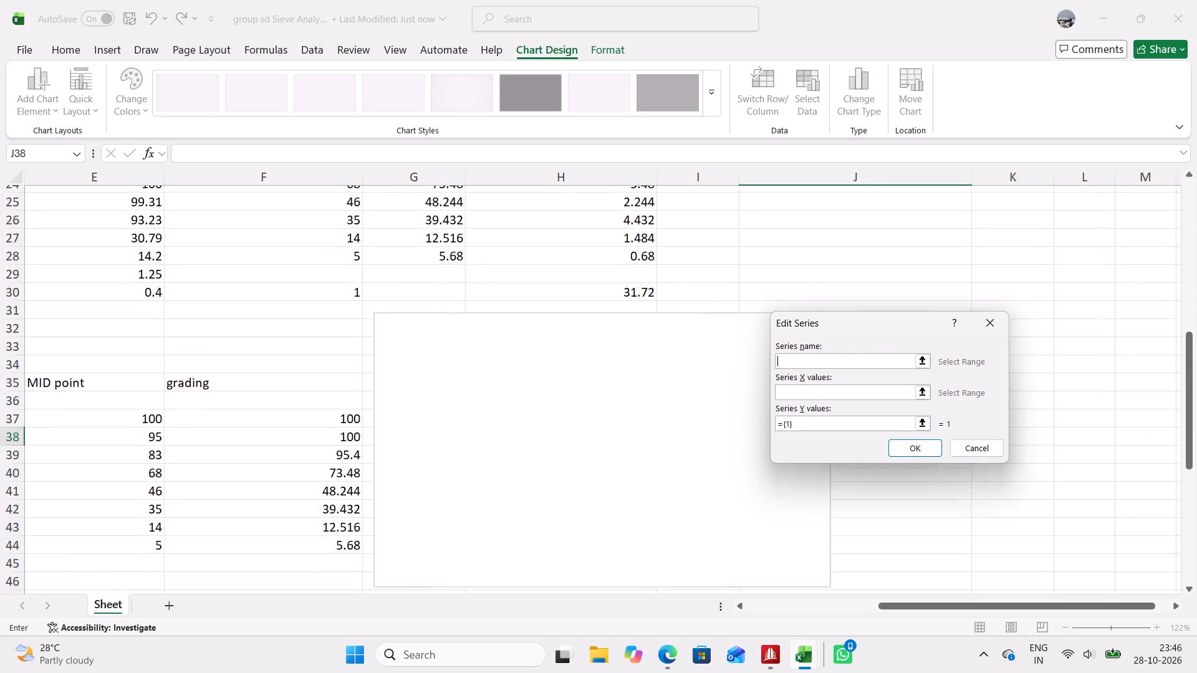
scroll(261, 298, down, 2)
drag(465, 226, 408, 362)
drag(511, 209, 515, 280)
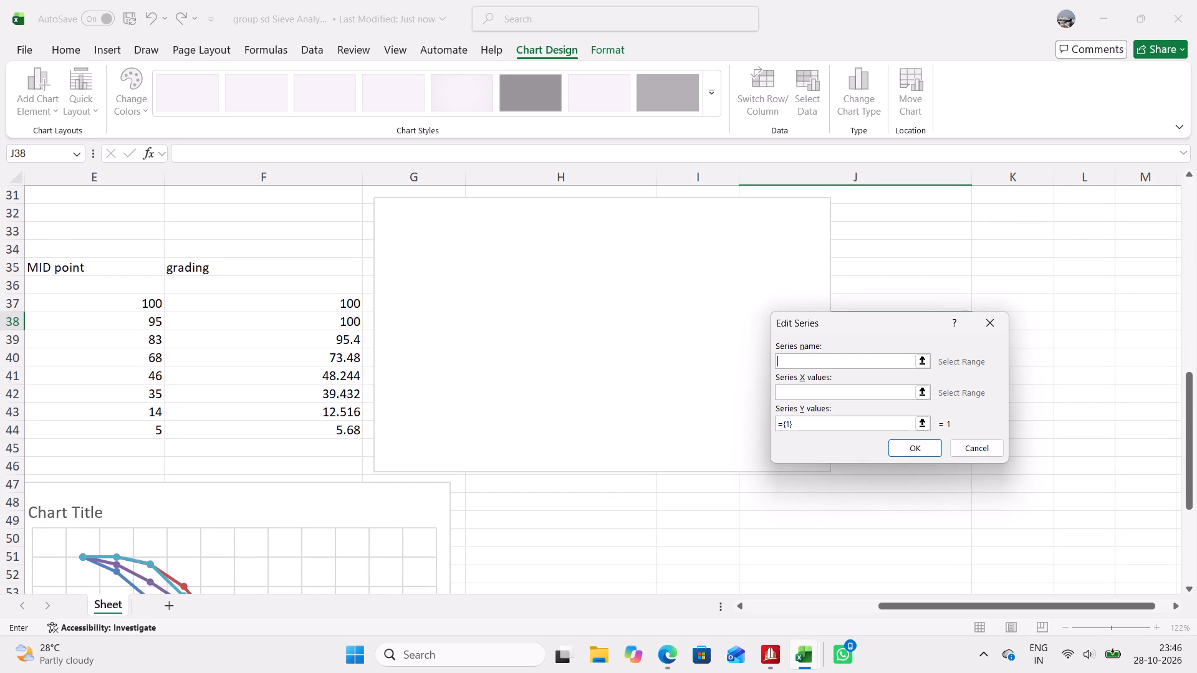
scroll(260, 410, down, 5)
scroll(393, 380, up, 8)
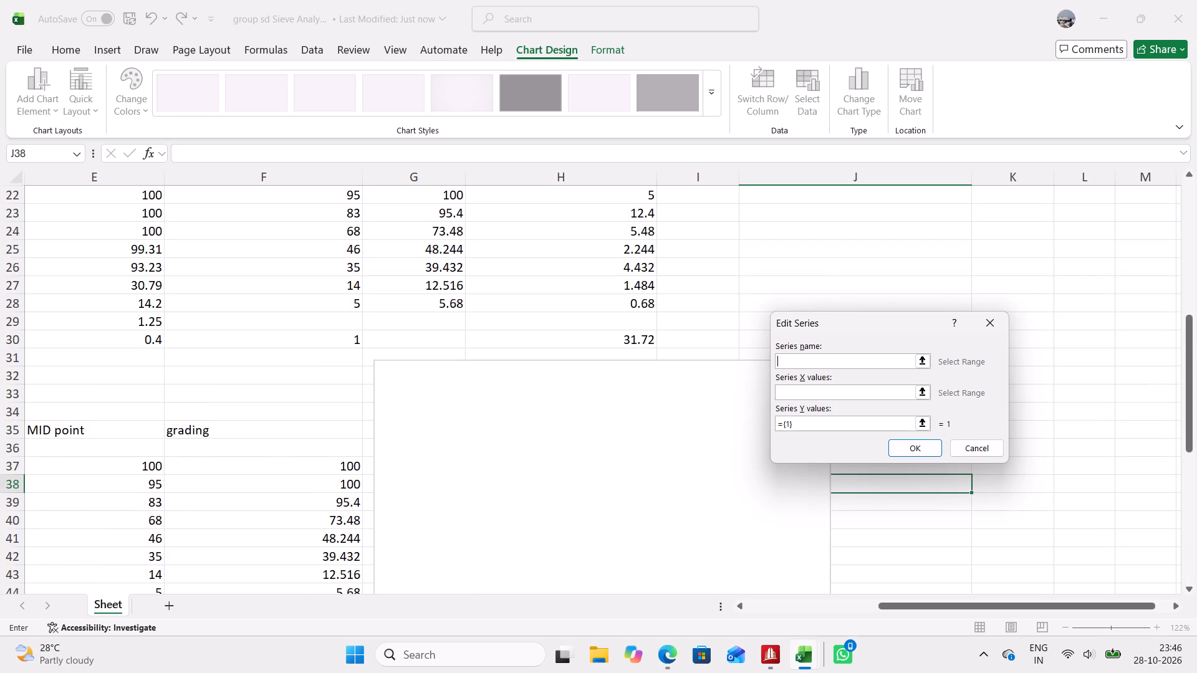
scroll(399, 378, up, 5)
scroll(472, 356, up, 8)
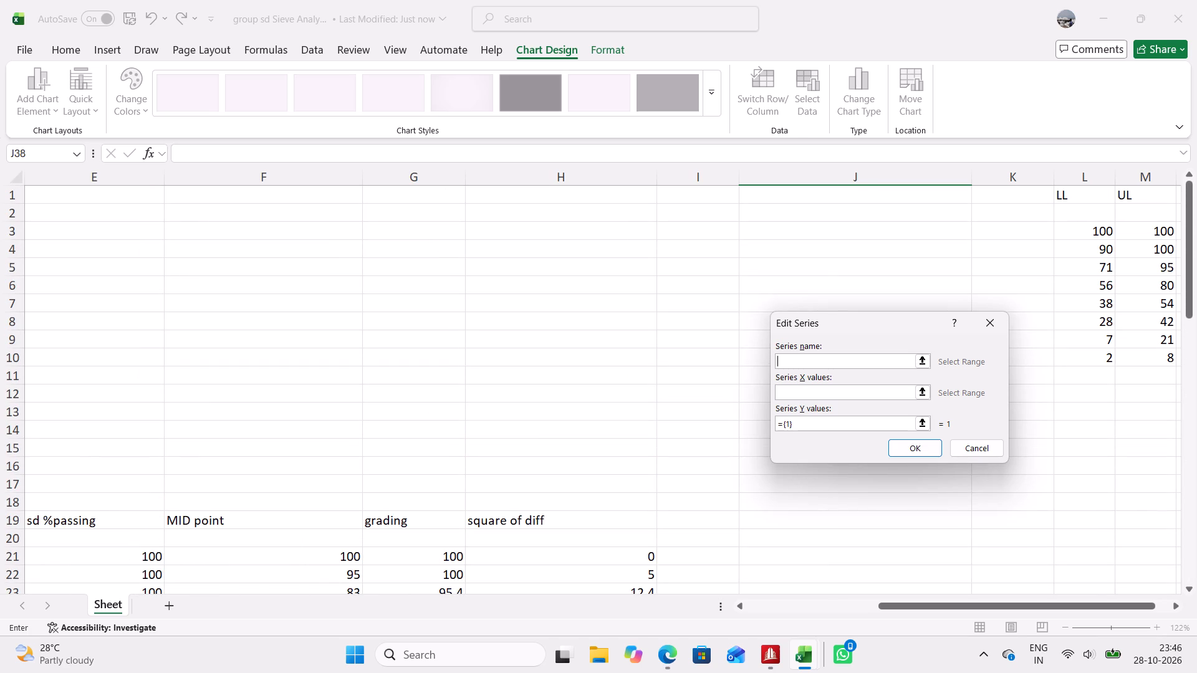
scroll(469, 346, down, 2)
scroll(469, 346, up, 1)
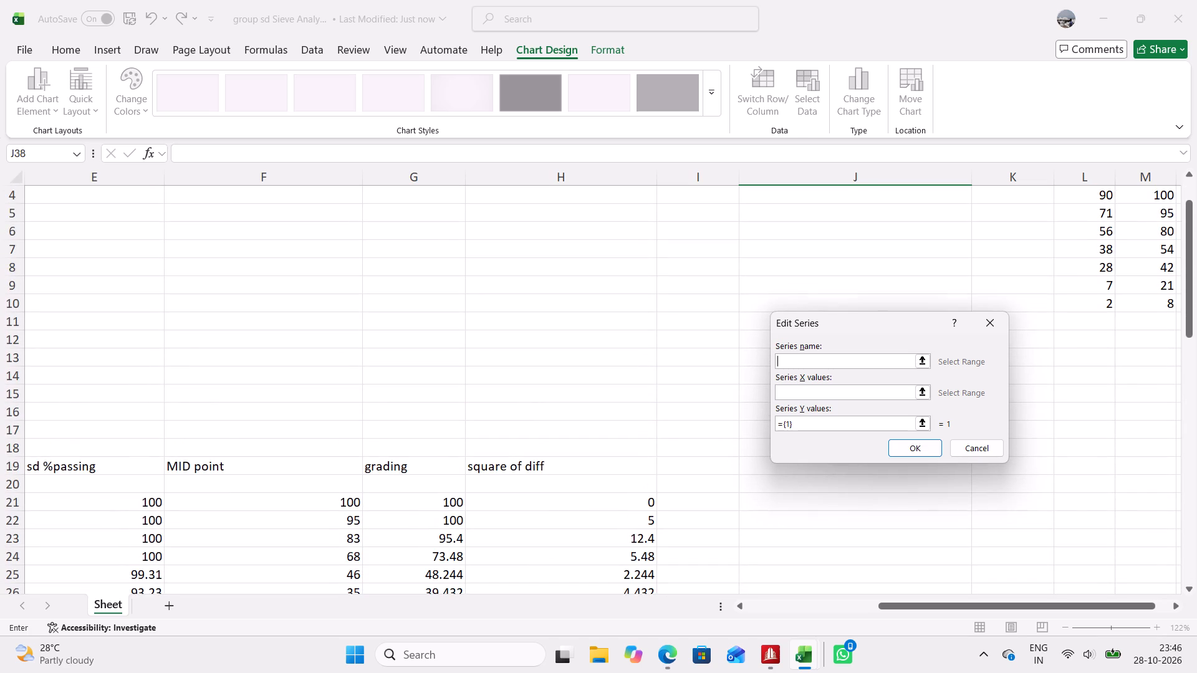
scroll(469, 346, up, 1)
scroll(469, 346, down, 4)
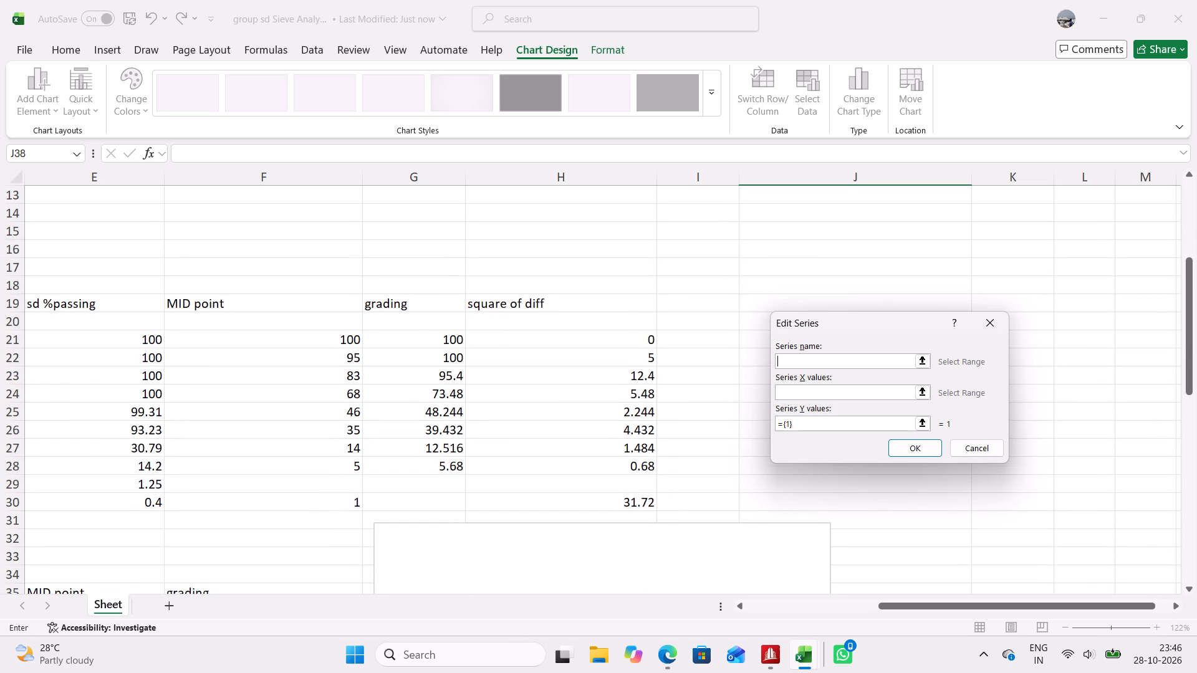
scroll(212, 341, up, 2)
Name the series from the Size (mm) header in A19 and use sieve sizes A21:A28 as its X values.
drag(898, 609, 498, 580)
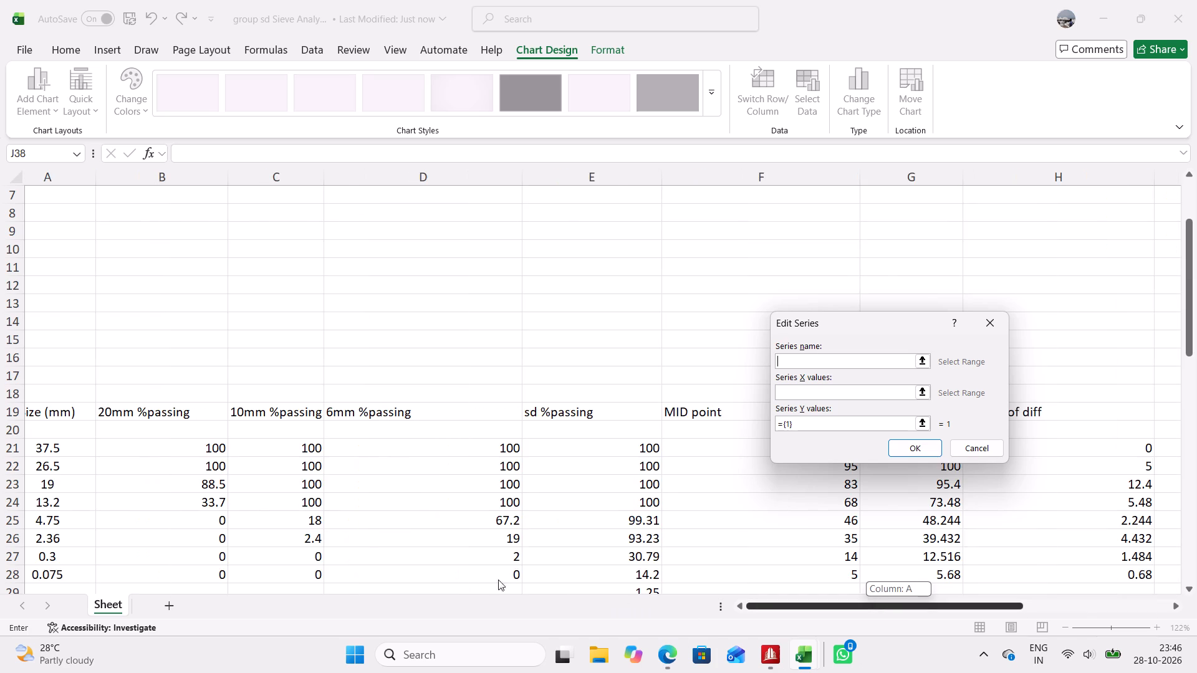
drag(498, 580, 462, 576)
scroll(493, 471, down, 2)
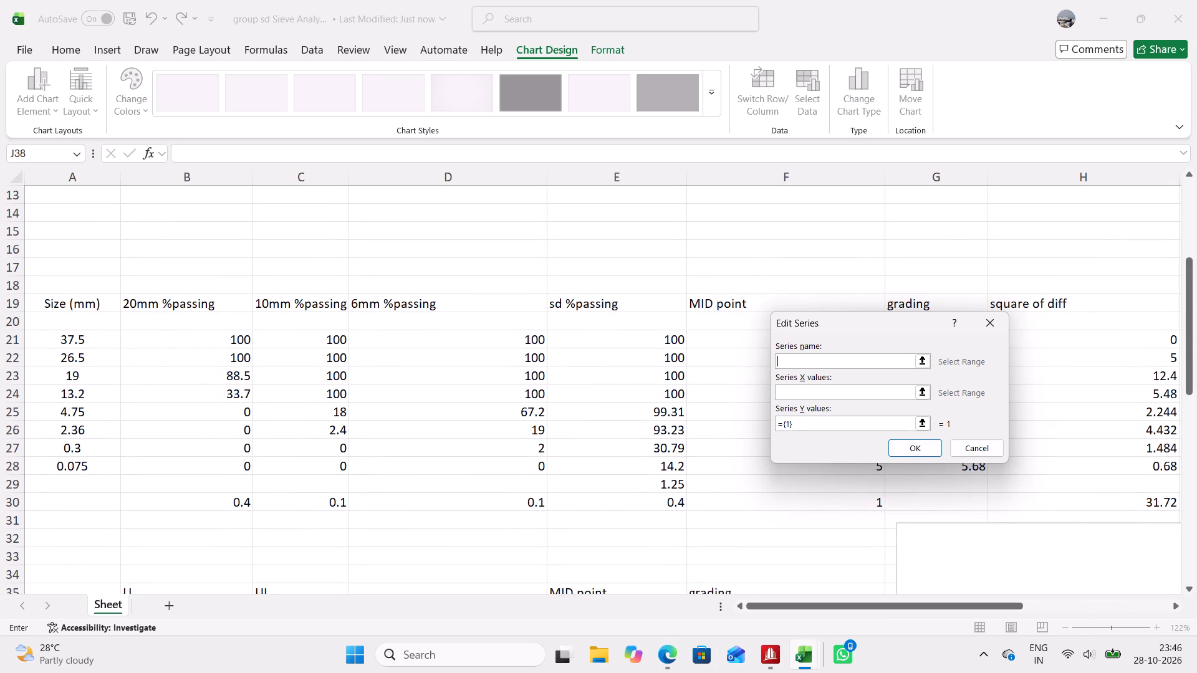
click(90, 303)
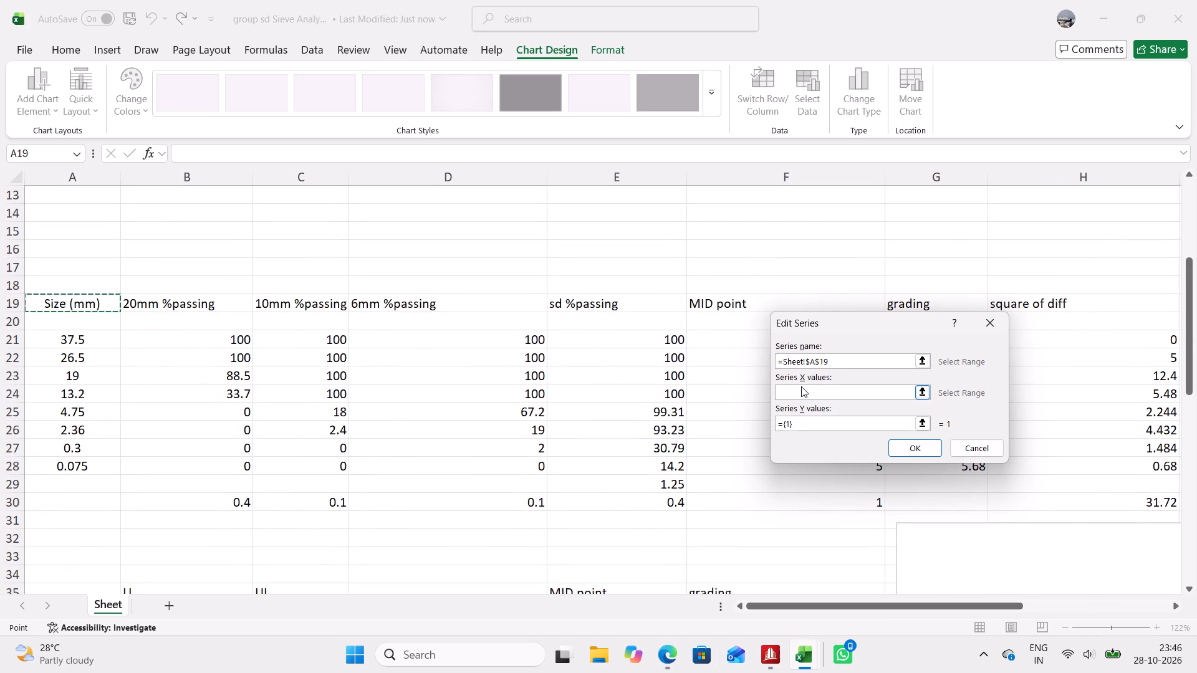
click(803, 389)
drag(60, 339, 36, 464)
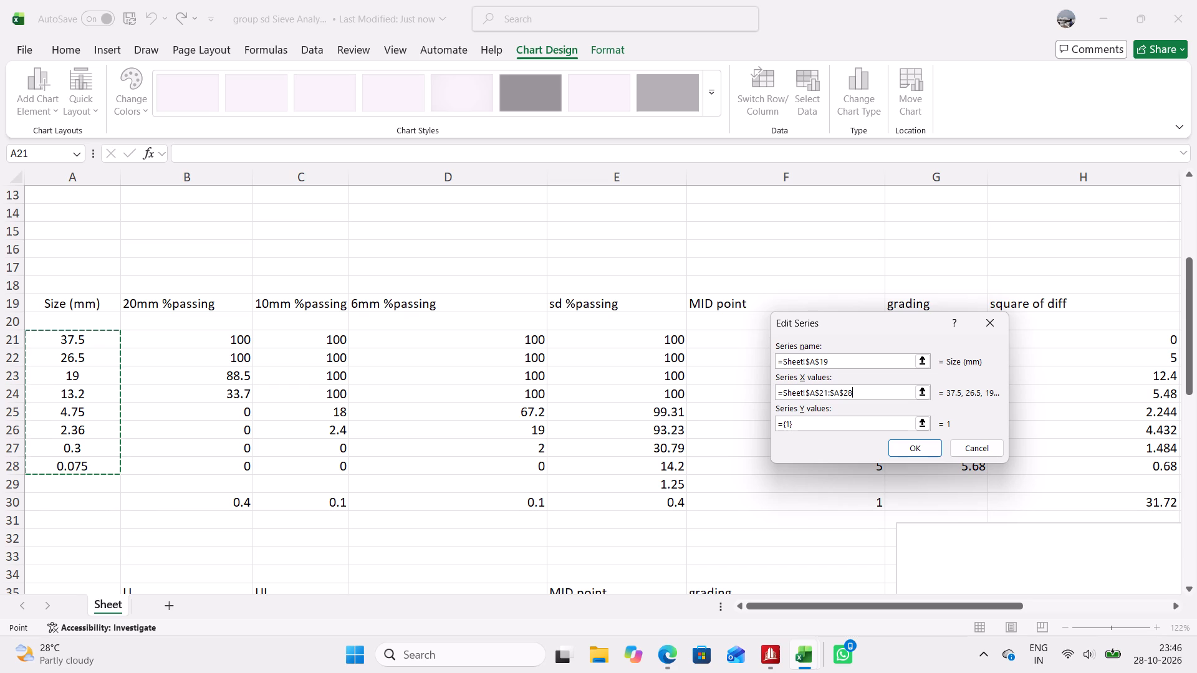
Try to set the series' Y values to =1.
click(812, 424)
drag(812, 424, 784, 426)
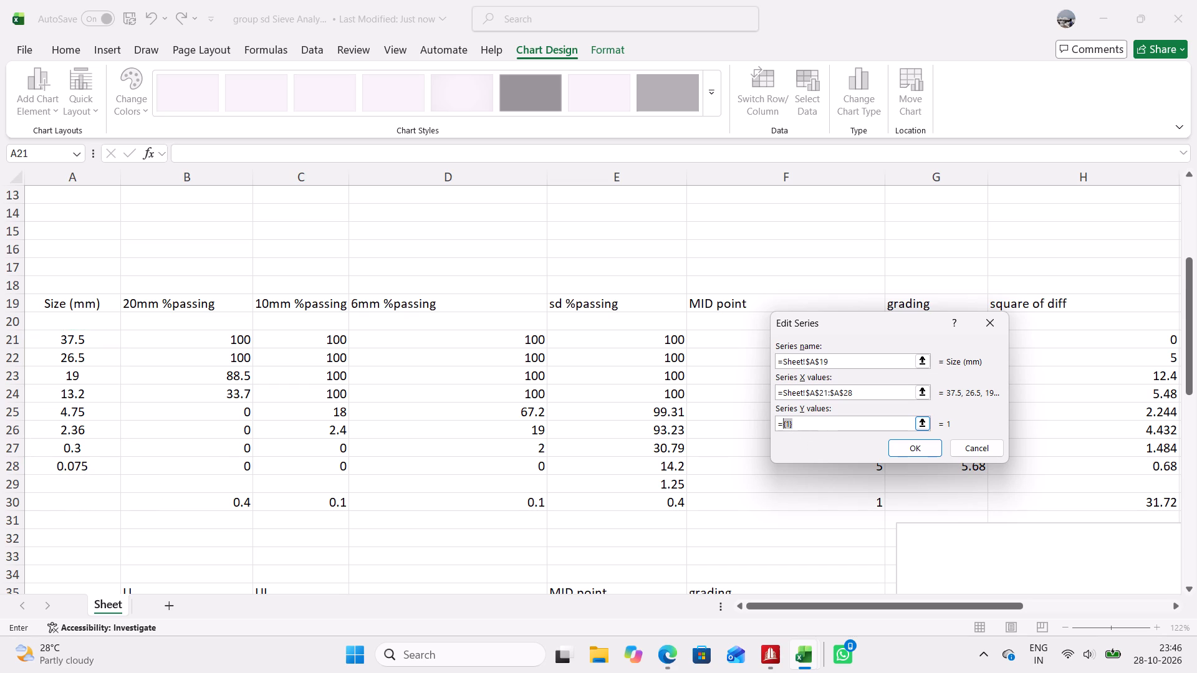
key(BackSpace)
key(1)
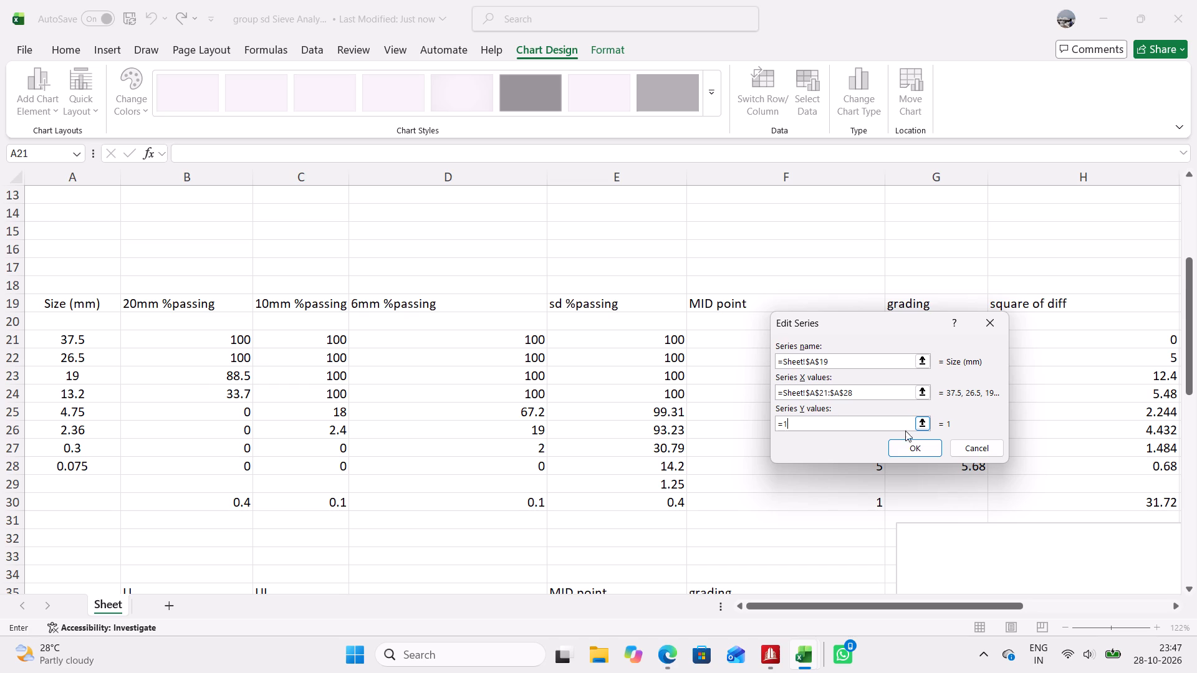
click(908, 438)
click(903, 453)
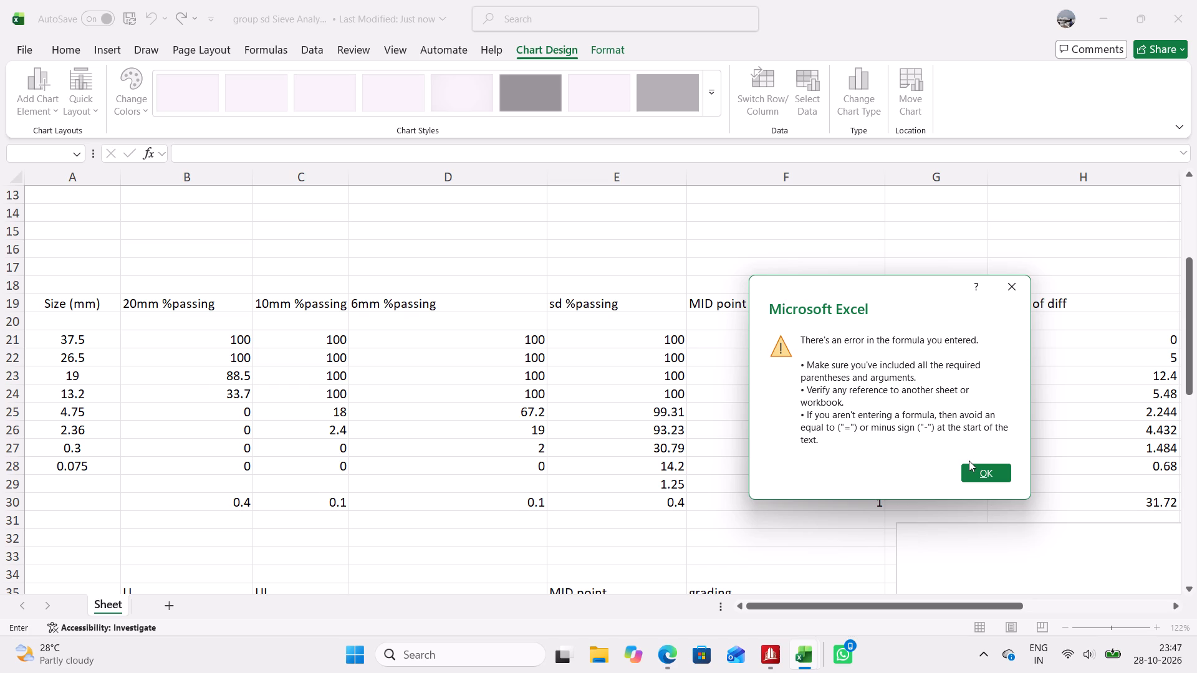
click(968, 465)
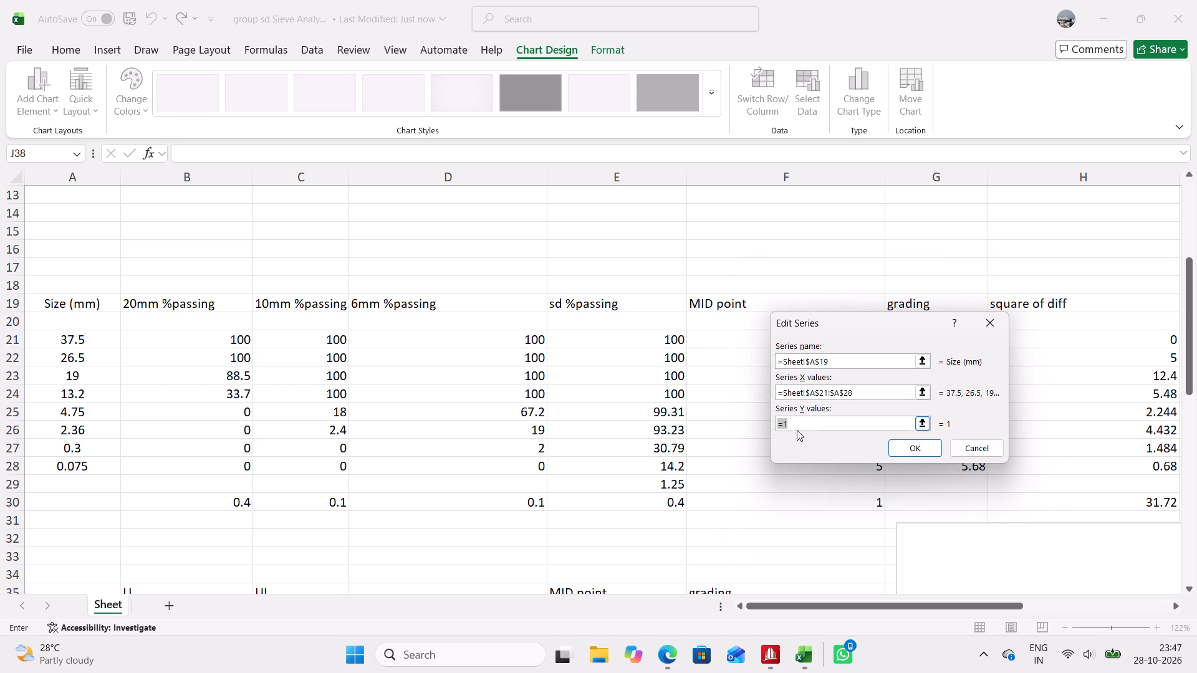
Replace the series' Y values with the 20mm %passing range B21:B28 and add the Size (mm) series.
key(BackSpace)
key(BackSpace)
click(918, 443)
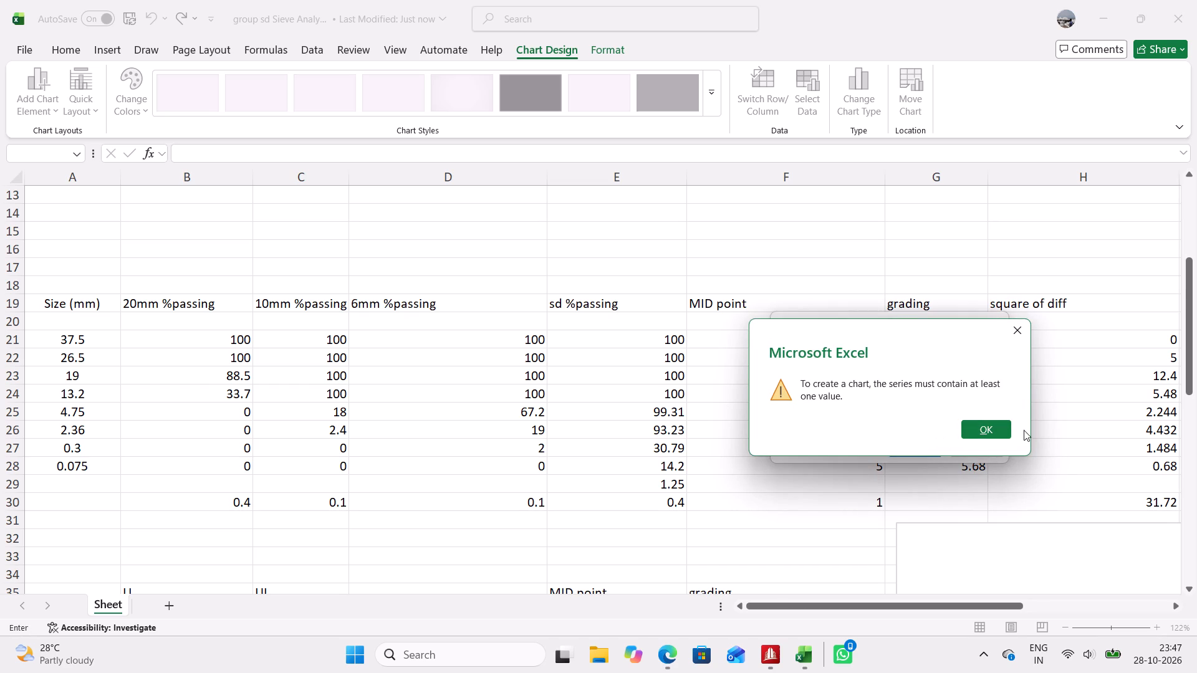
click(997, 427)
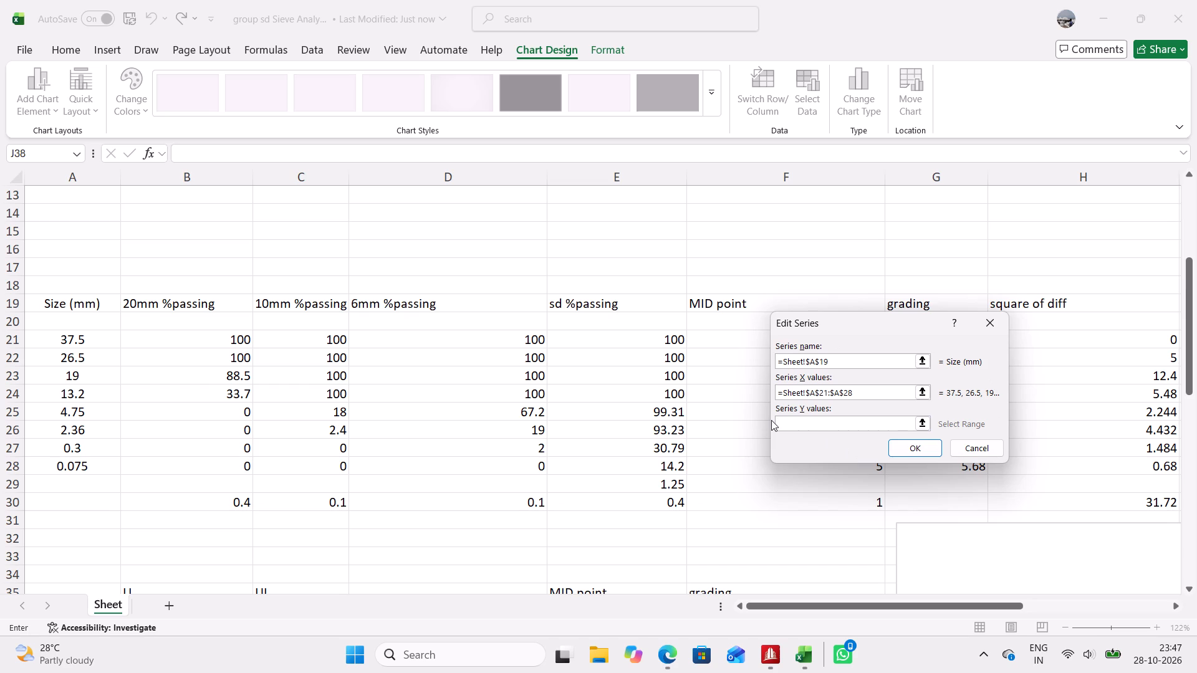
key(equal)
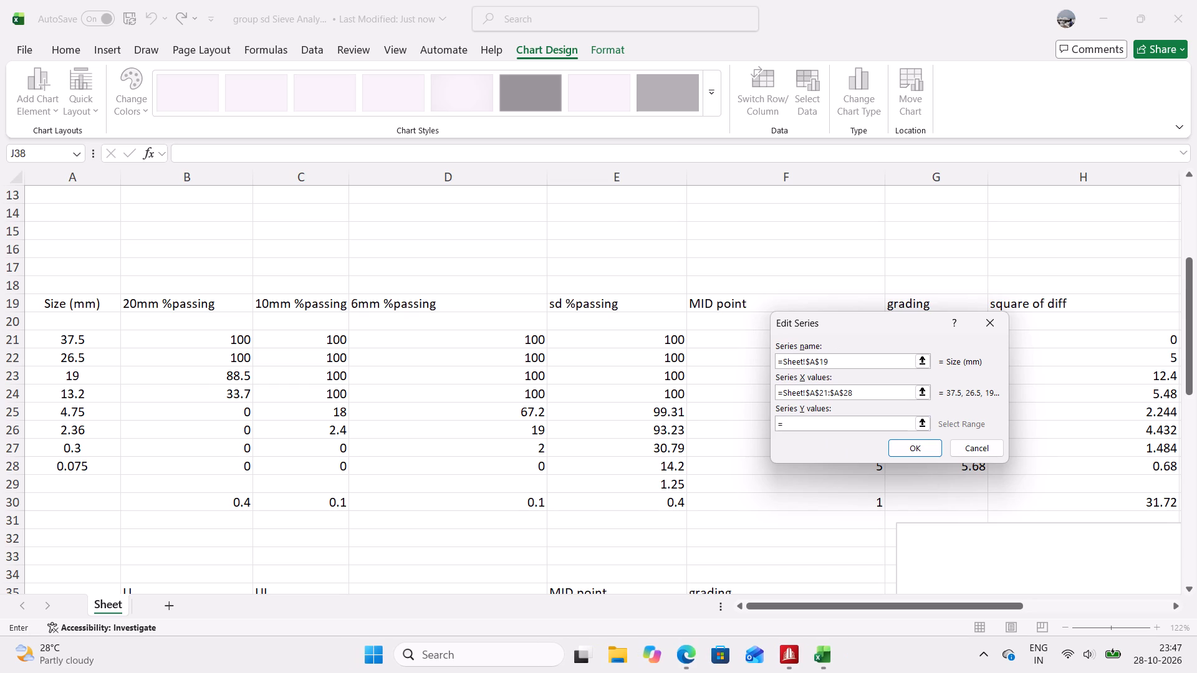
drag(222, 333, 204, 460)
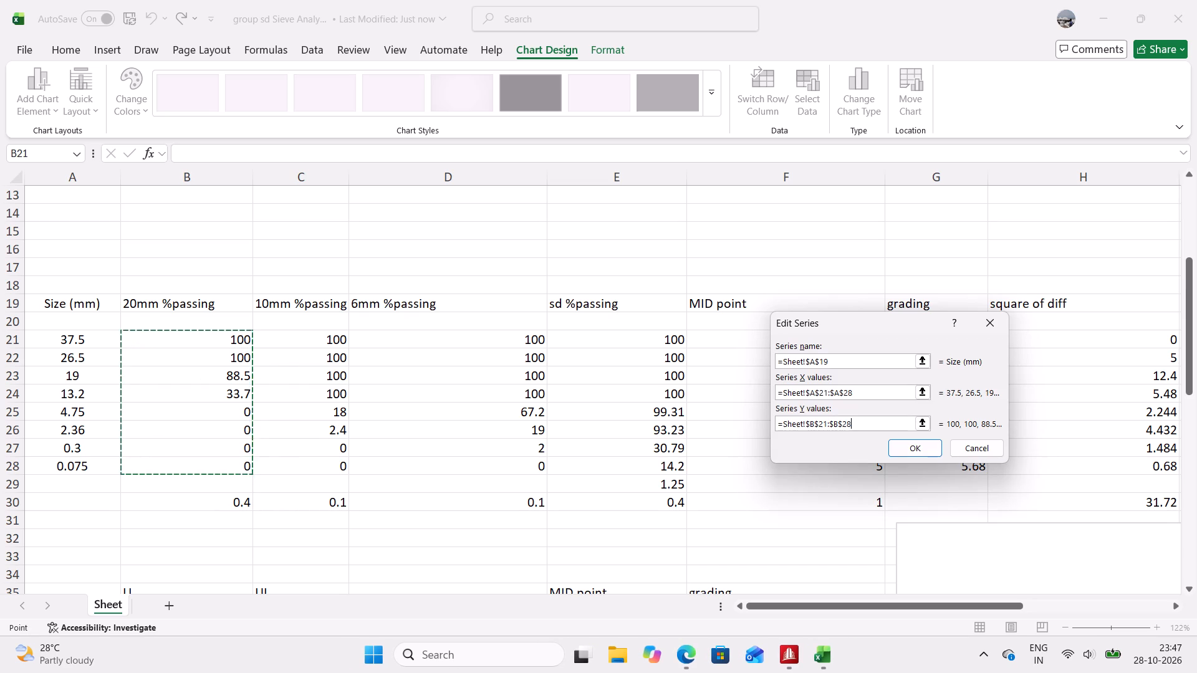
click(903, 446)
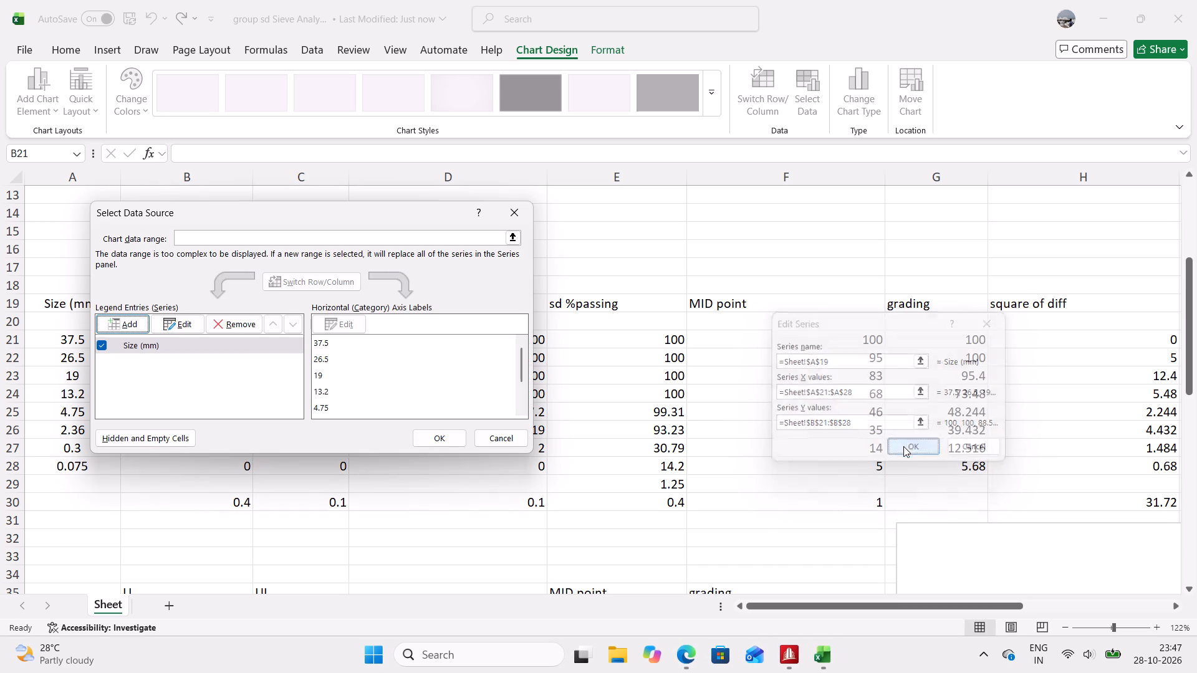
Start a second series named from the 20mm %passing header in B19, with X values from A21:A28.
click(125, 322)
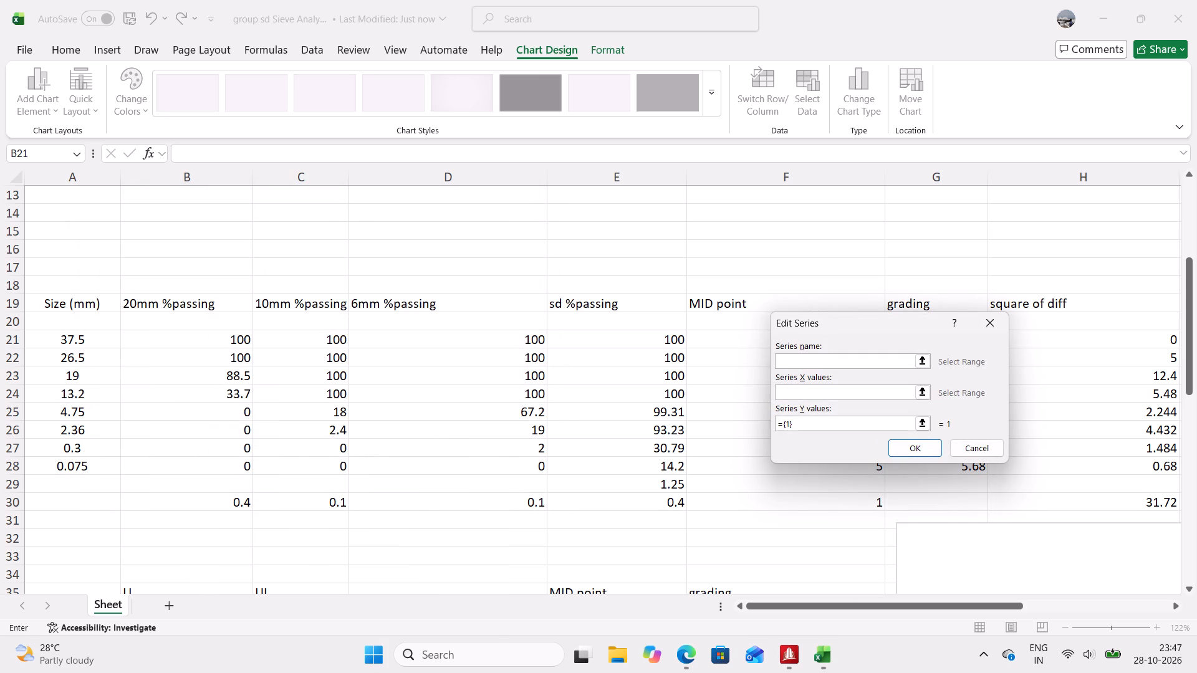
click(164, 310)
click(800, 394)
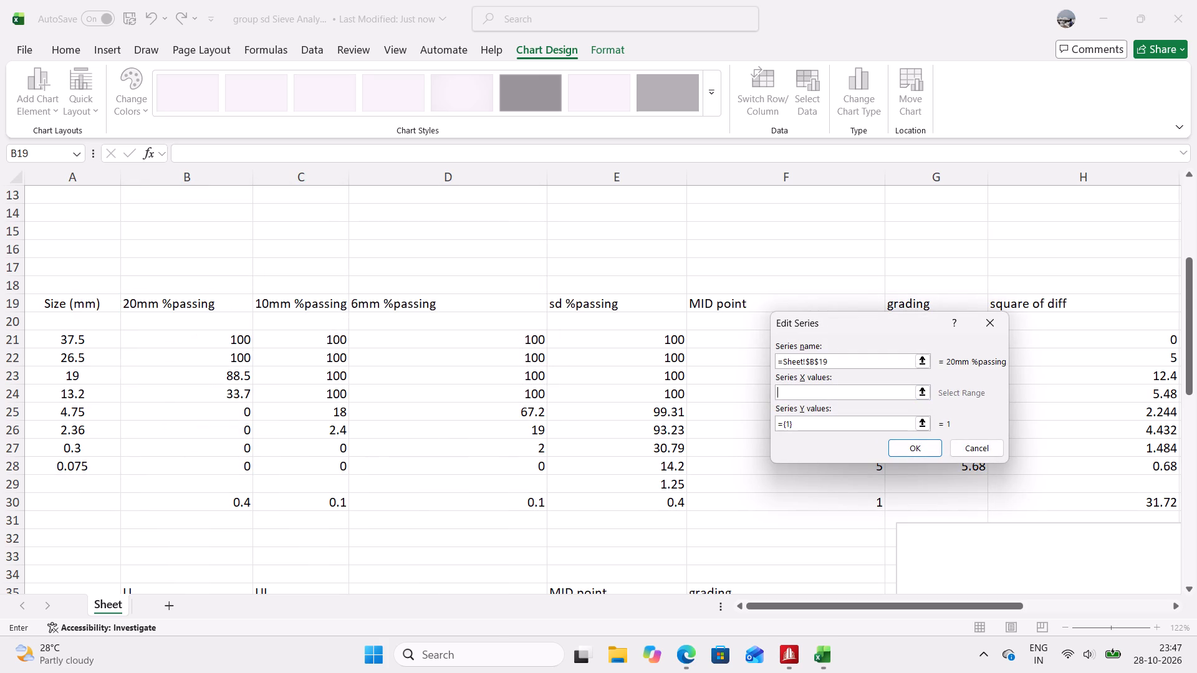
drag(83, 346, 57, 457)
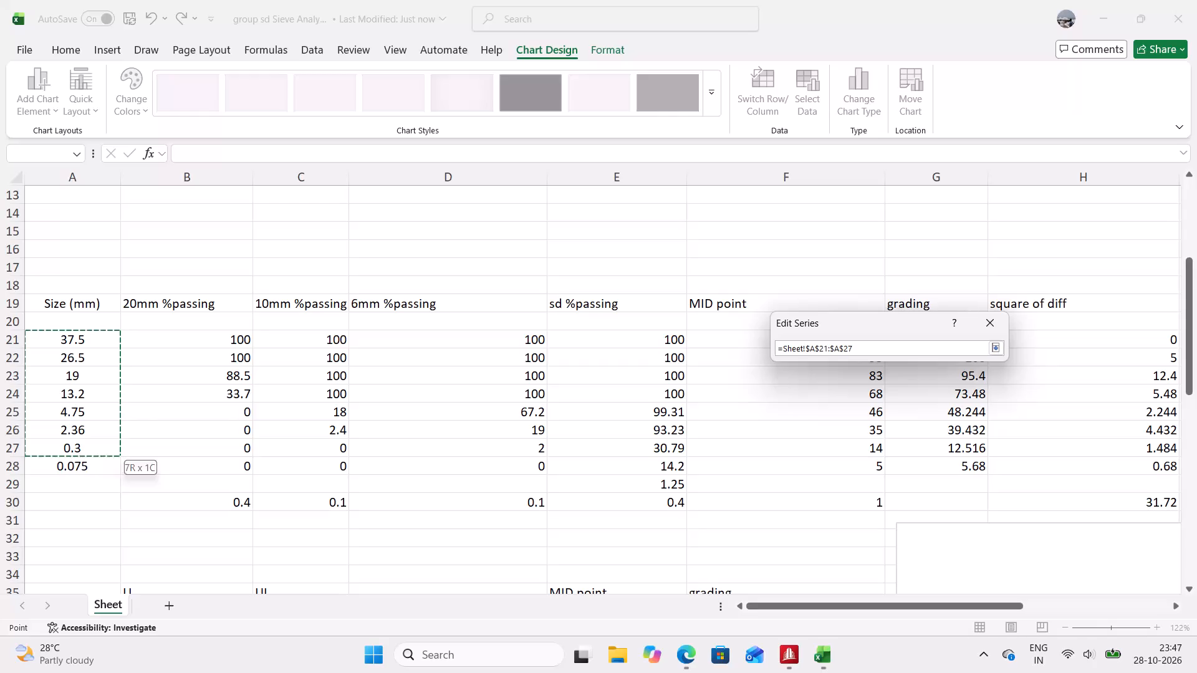
drag(57, 457, 57, 467)
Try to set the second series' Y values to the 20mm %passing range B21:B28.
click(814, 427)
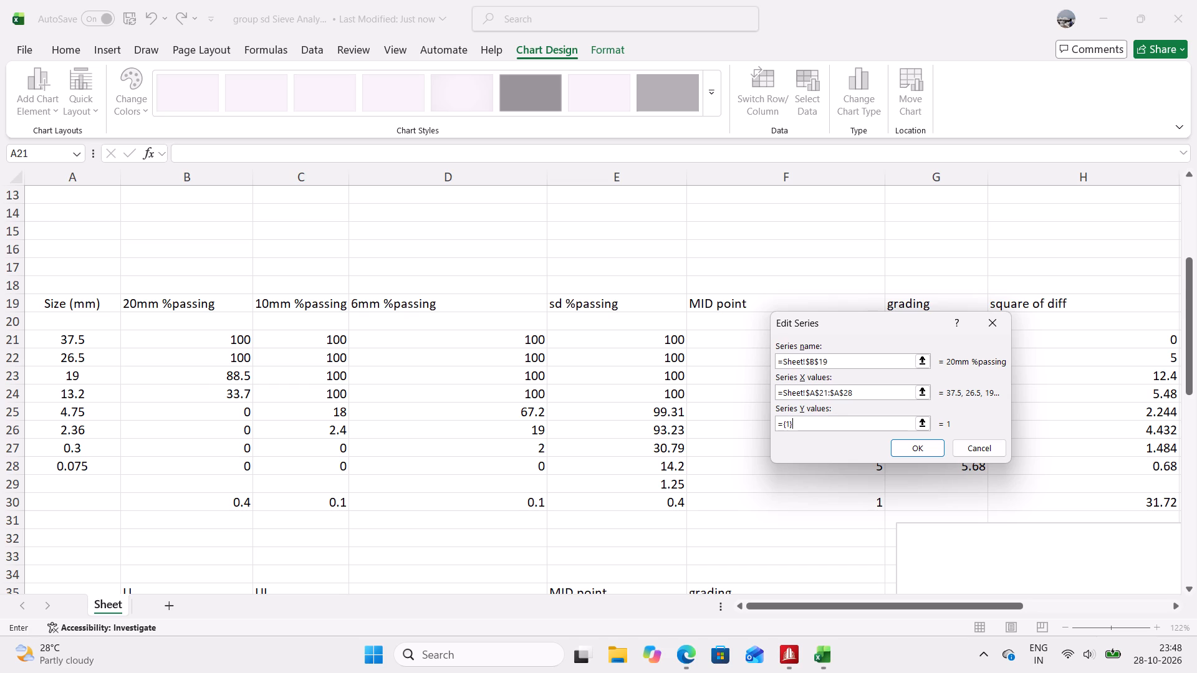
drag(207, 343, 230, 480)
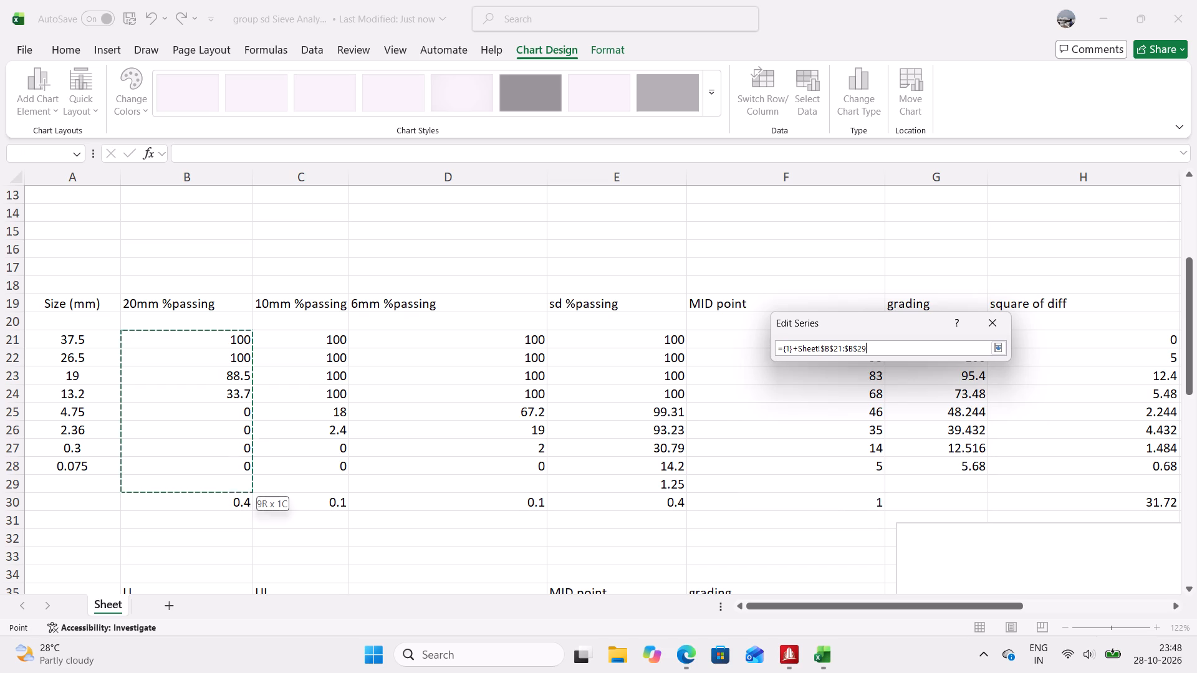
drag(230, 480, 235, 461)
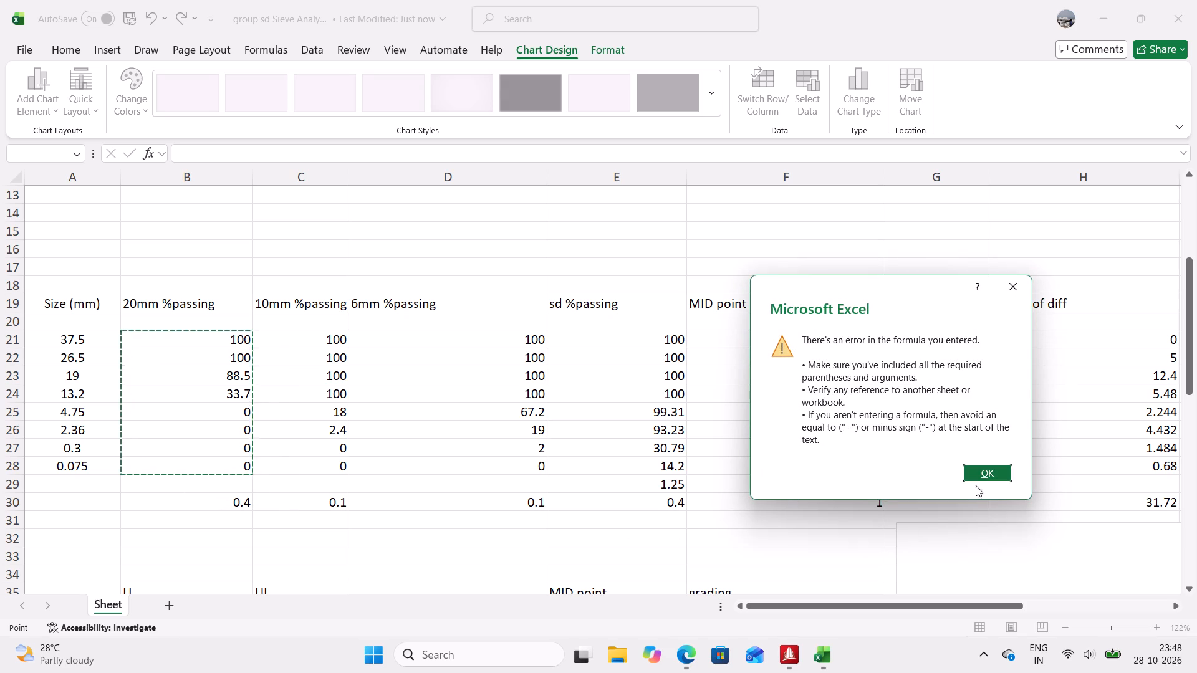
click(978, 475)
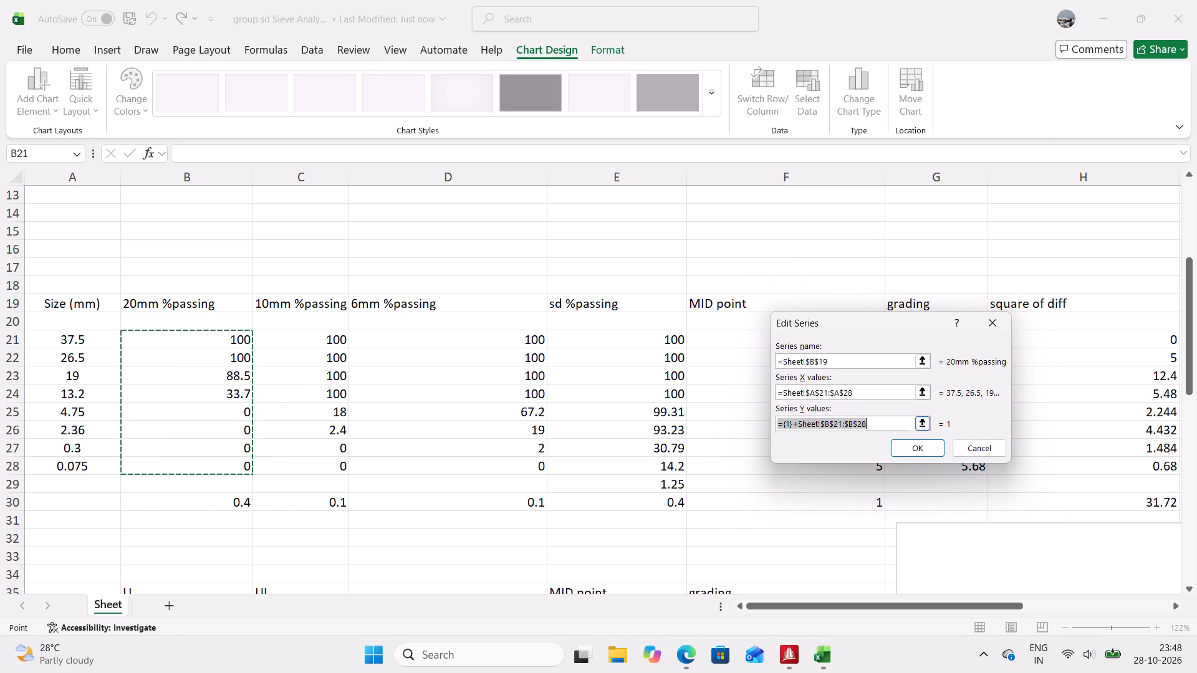
Clear the faulty Y values entry, set it to =Sheet!$B$21:$B$28 only, and add the 20mm %passing series.
click(799, 422)
key(Delete)
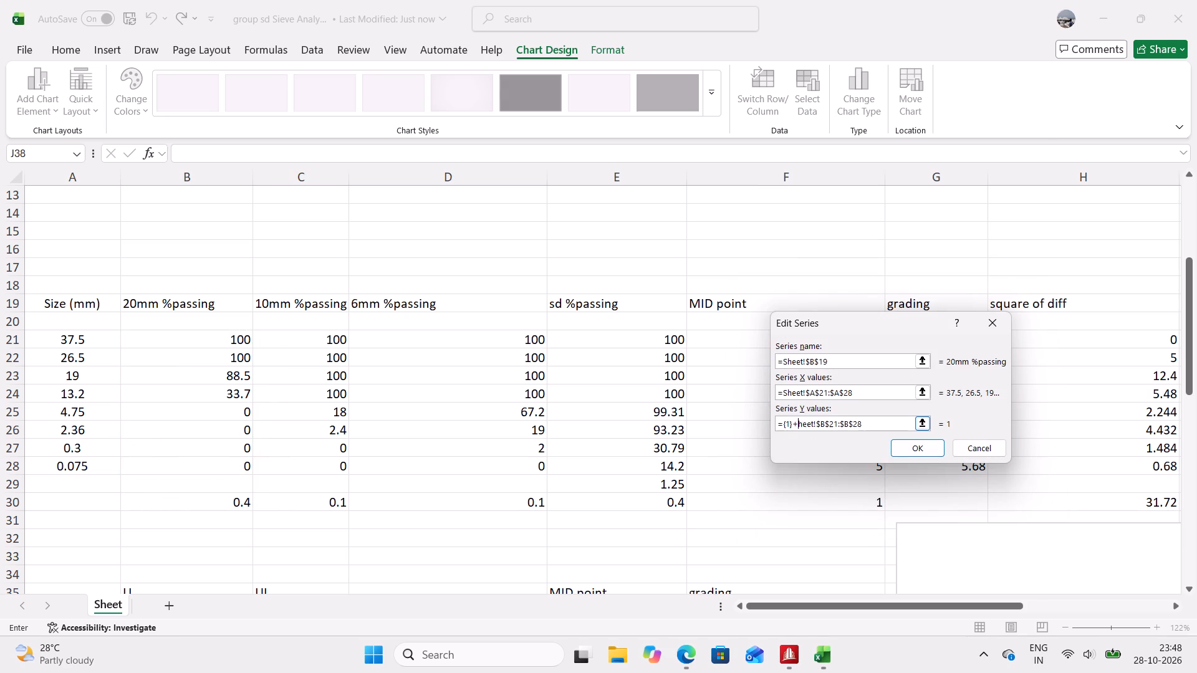
key(Delete)
key(BackSpace)
key(BackSpace)
key(BackSpace)
drag(857, 422, 840, 424)
drag(840, 424, 785, 425)
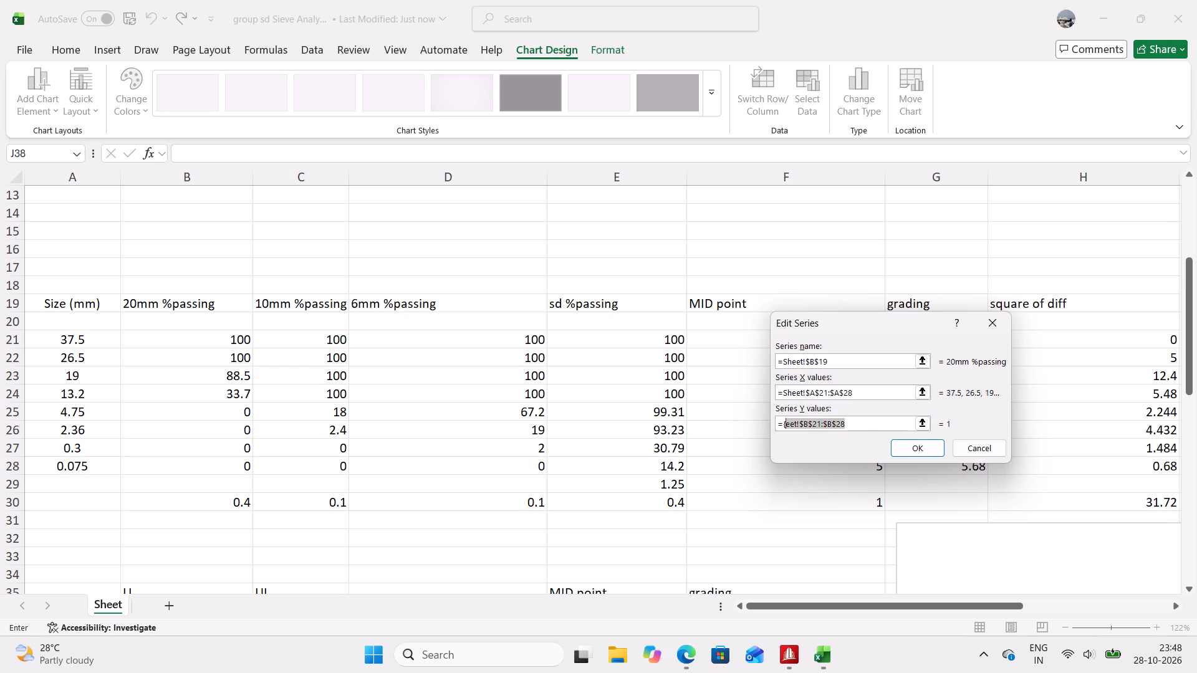
key(BackSpace)
drag(173, 340, 206, 432)
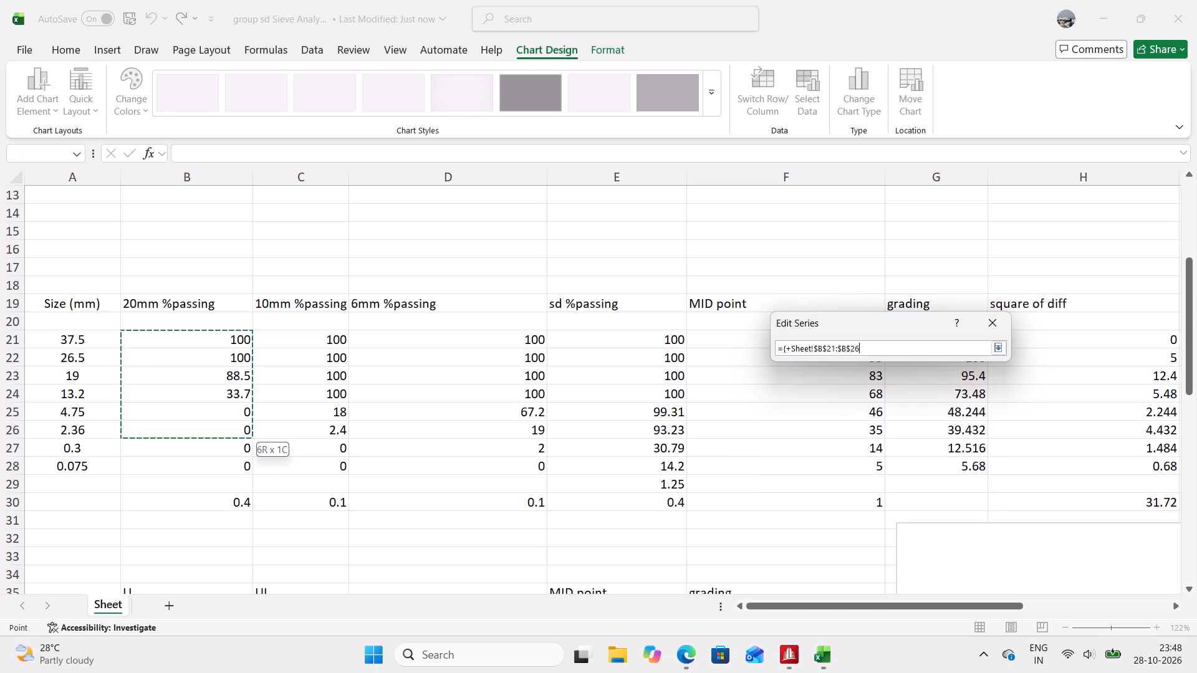
drag(206, 432, 216, 469)
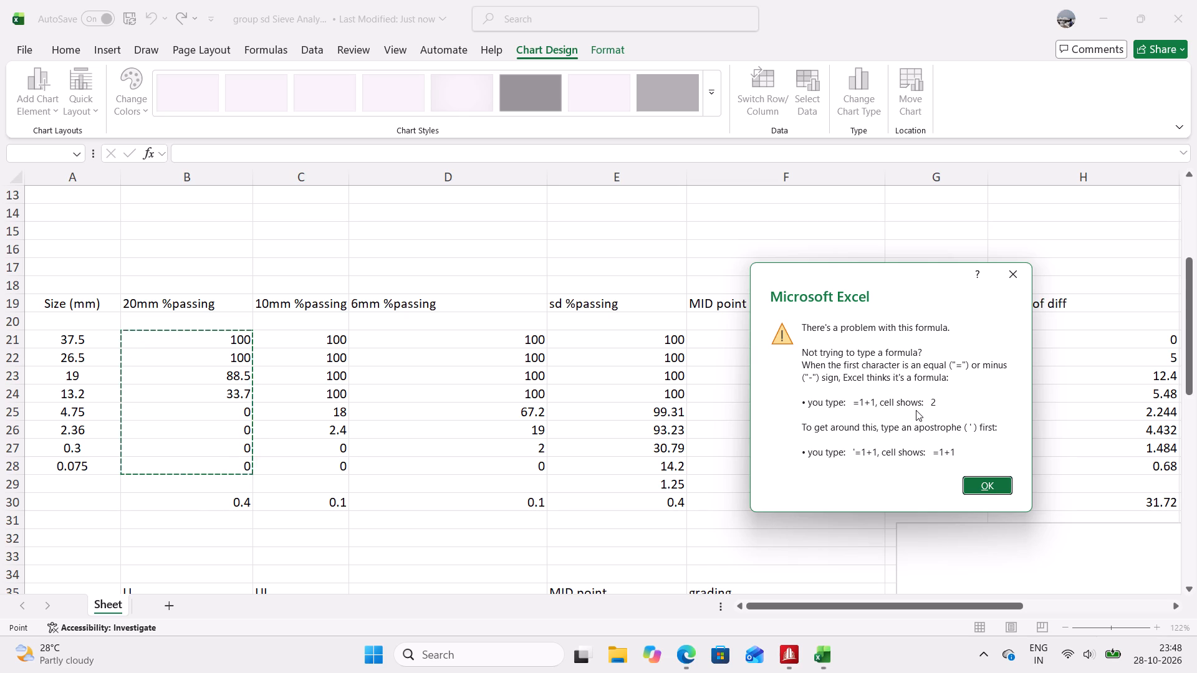
click(982, 479)
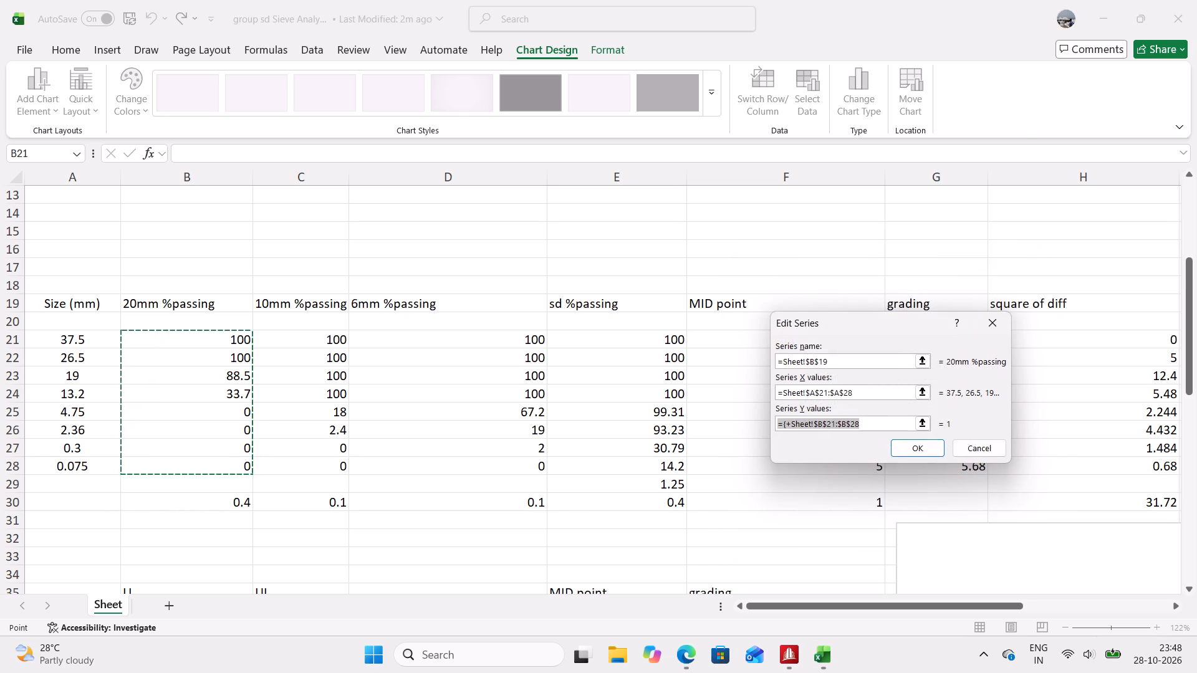
click(789, 422)
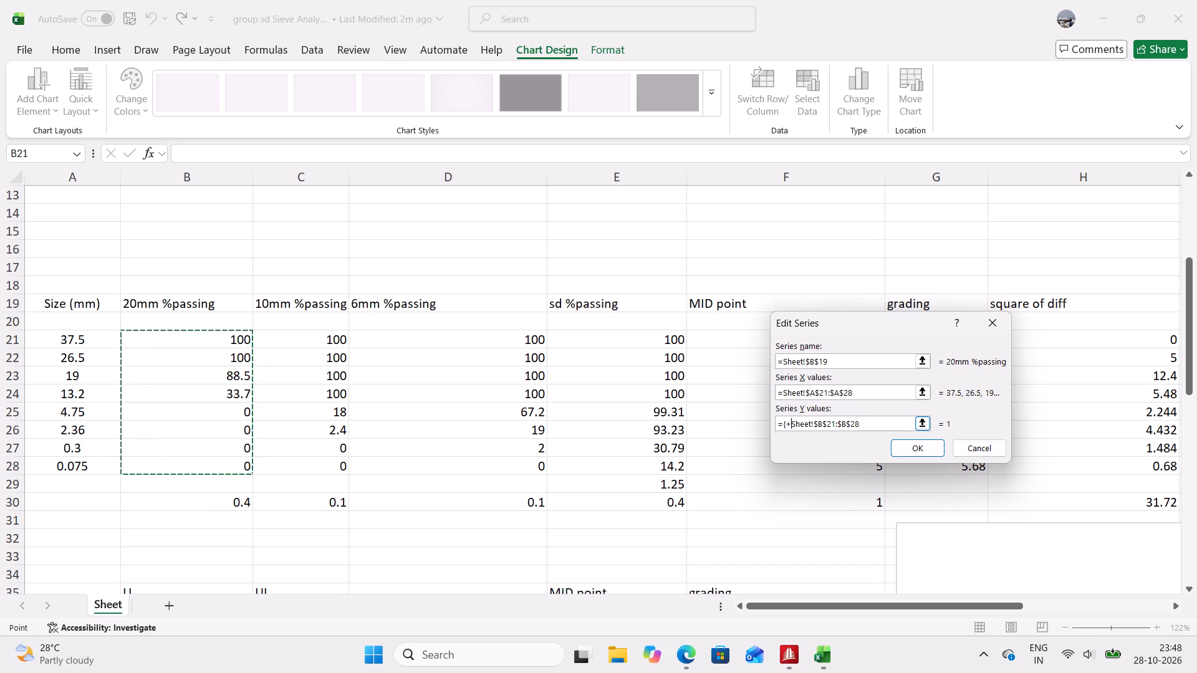
key(BackSpace)
key(BackSpace)
key(Return)
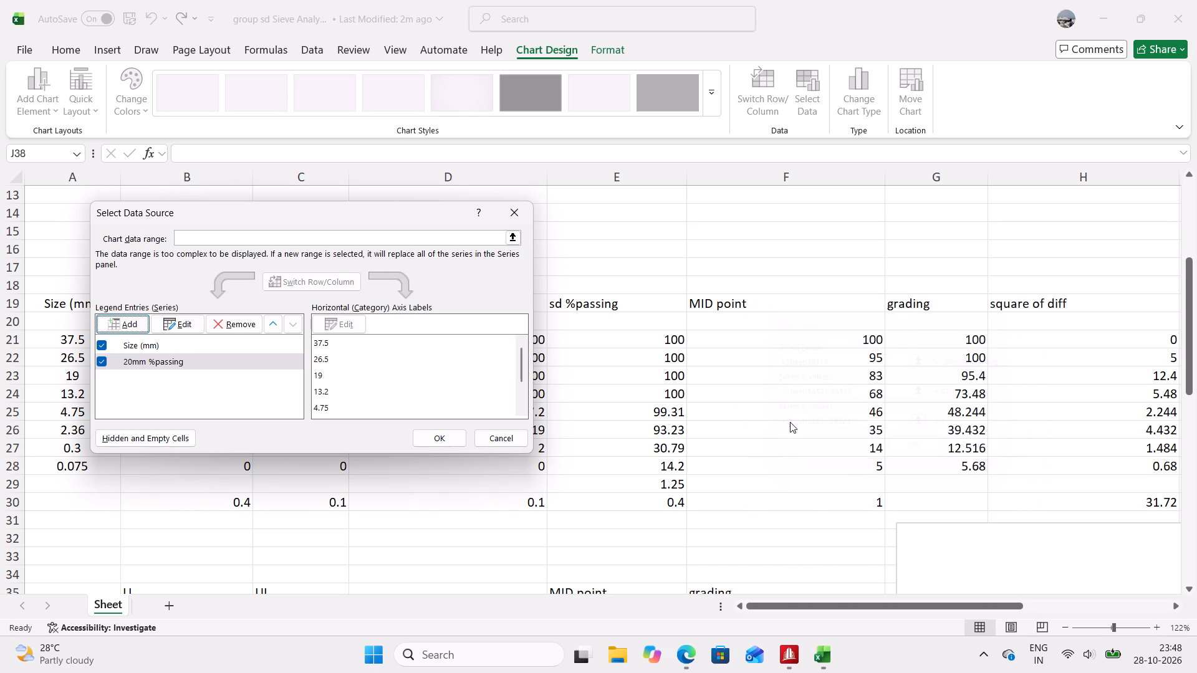
Add a third series named from the 10mm %passing header C19, with X values A21:A28 and Y values C21:C28.
click(128, 322)
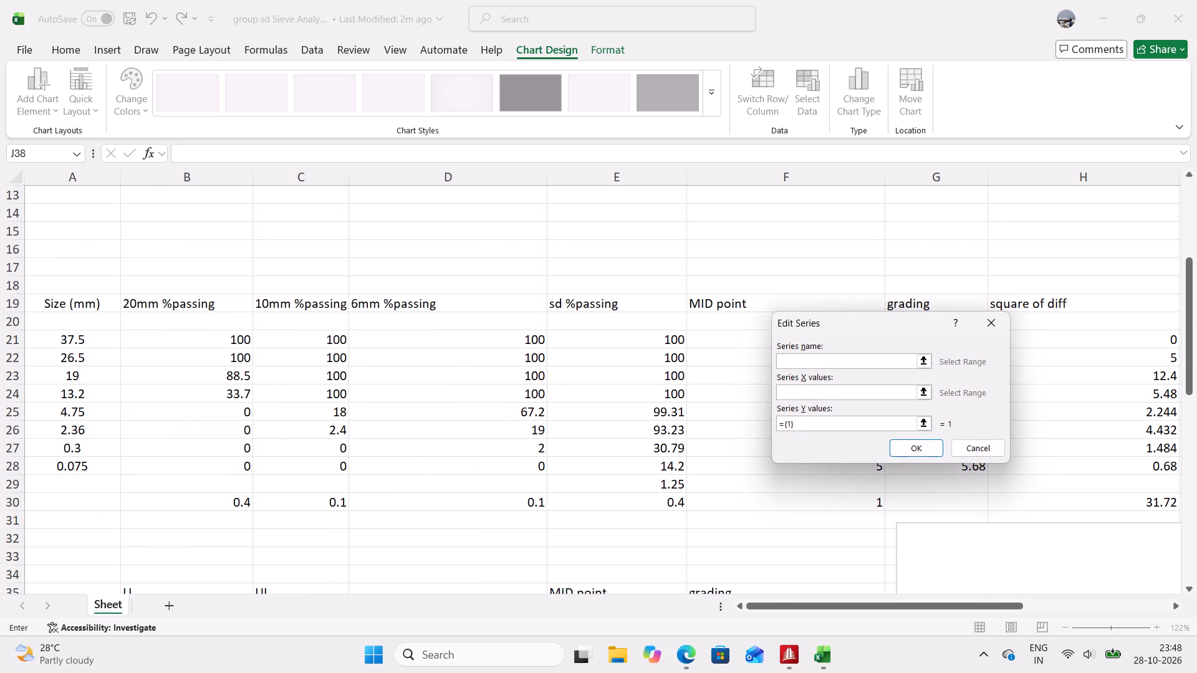
click(281, 300)
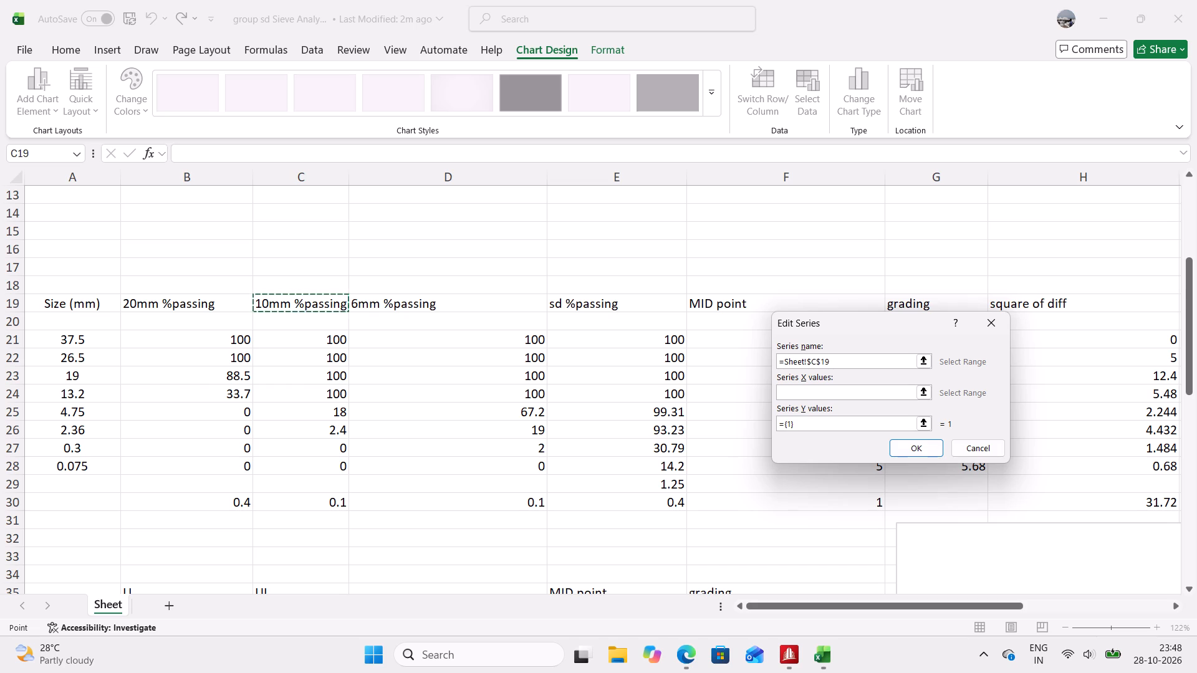
click(787, 390)
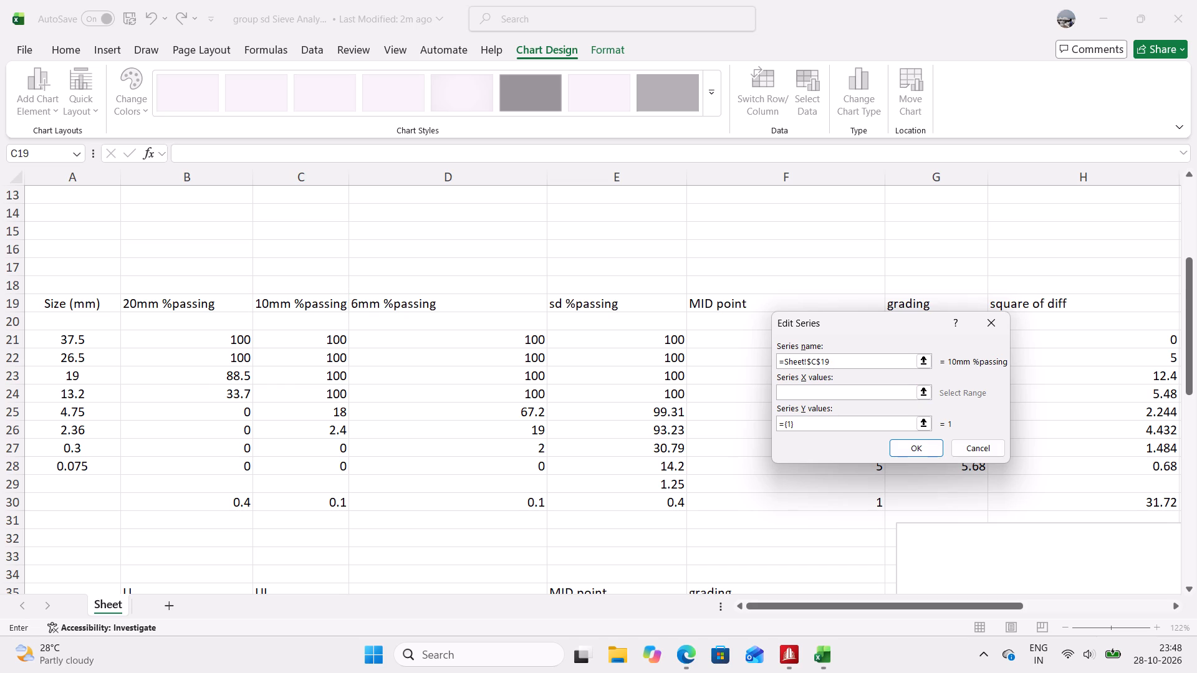
drag(80, 340, 84, 459)
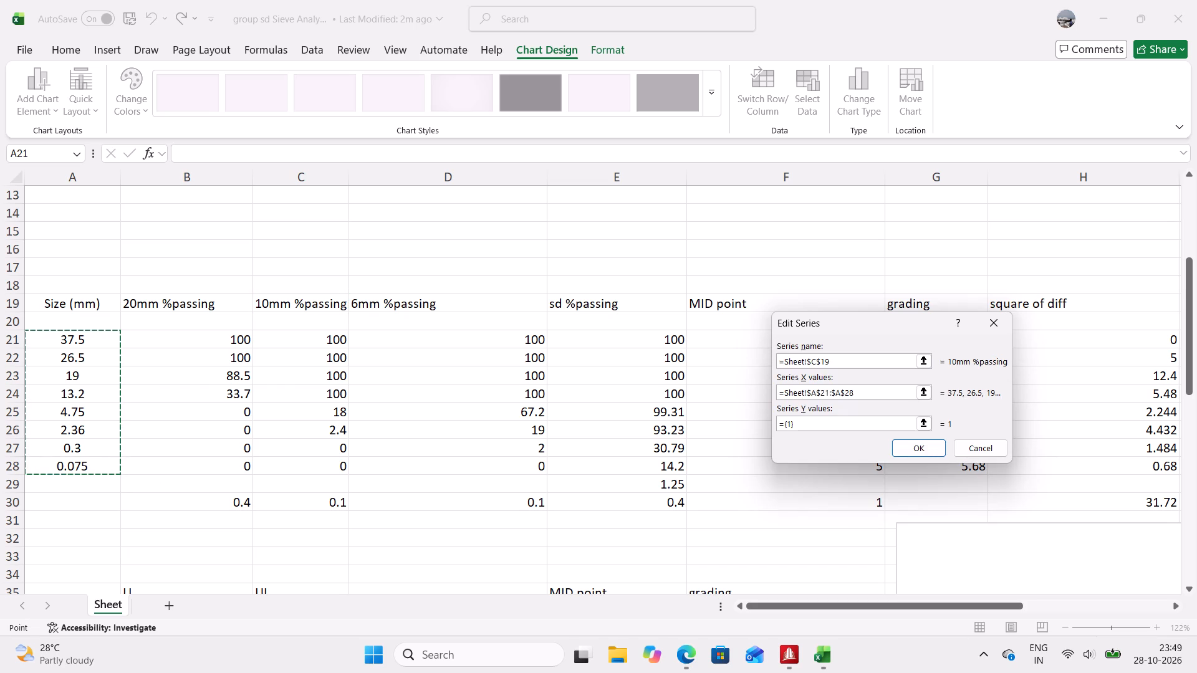
drag(804, 428, 787, 432)
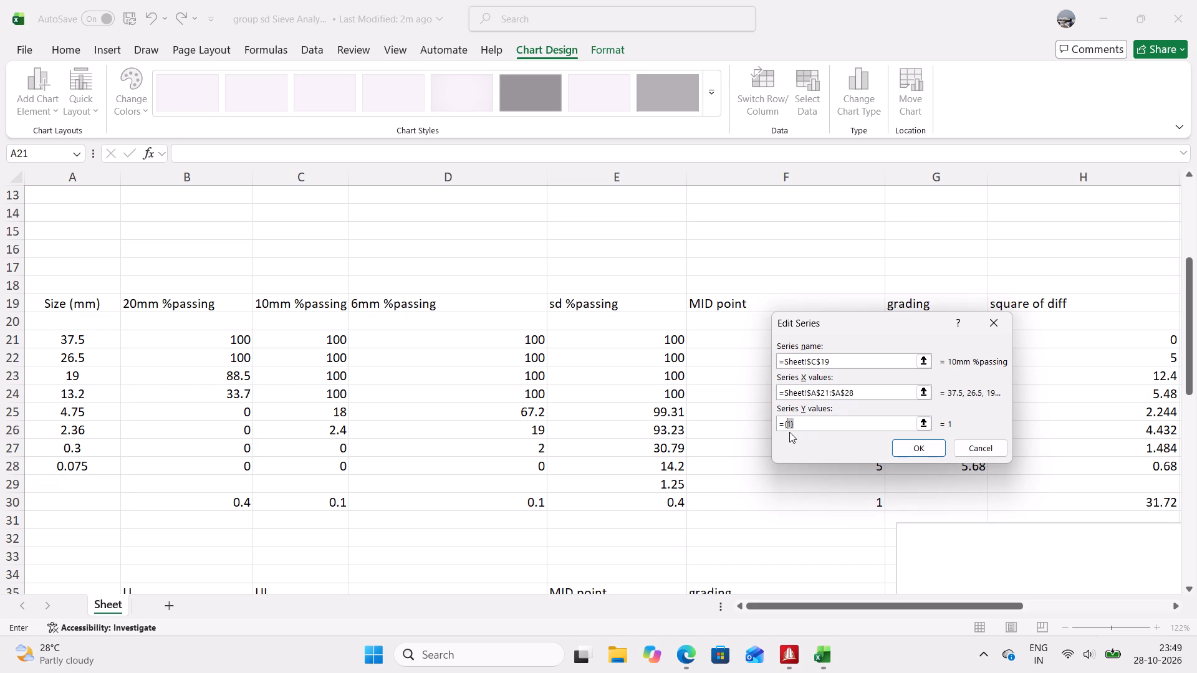
key(BackSpace)
key(BackSpace)
drag(306, 336, 315, 461)
click(908, 447)
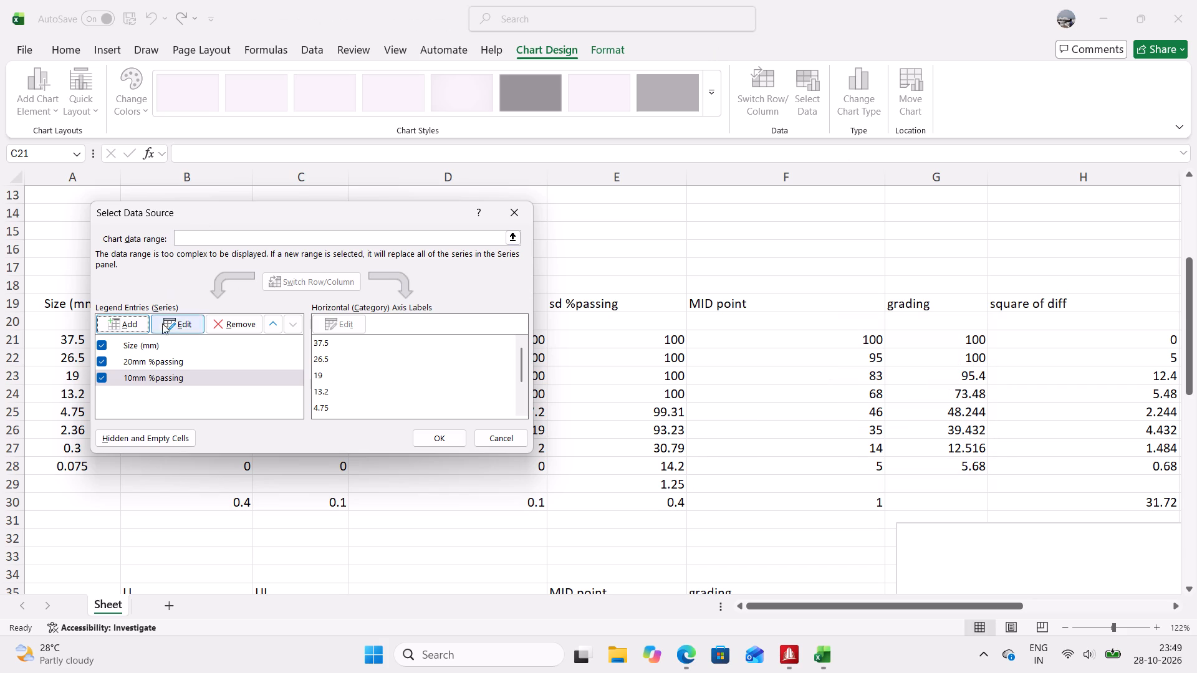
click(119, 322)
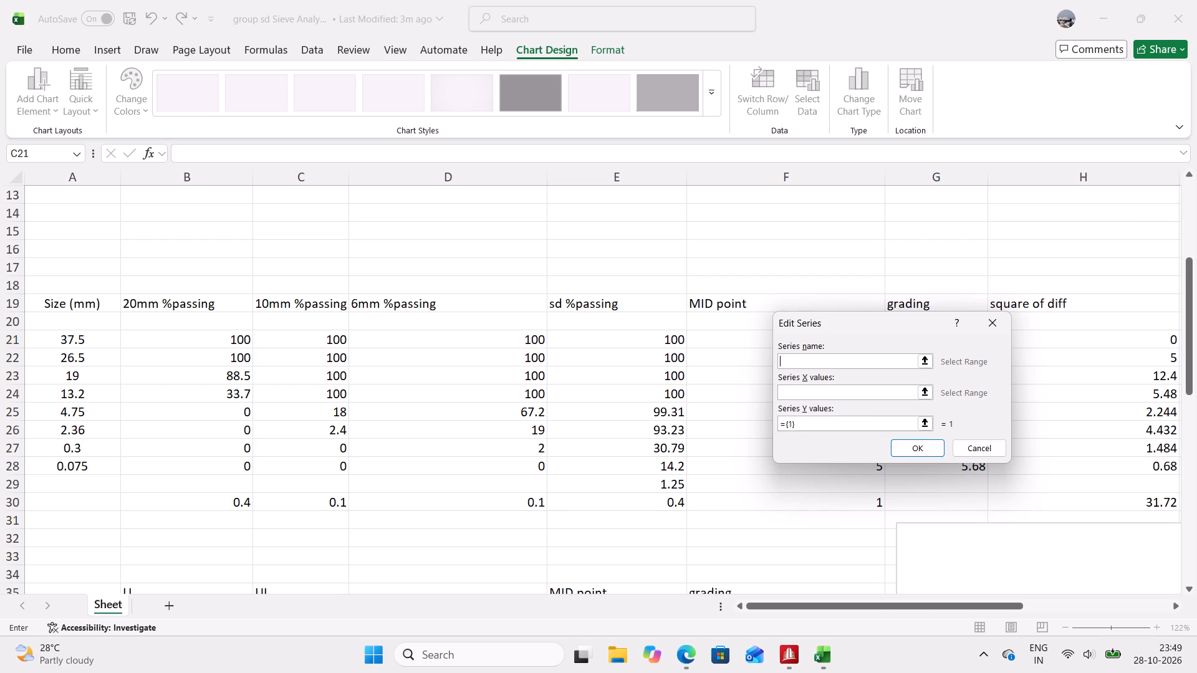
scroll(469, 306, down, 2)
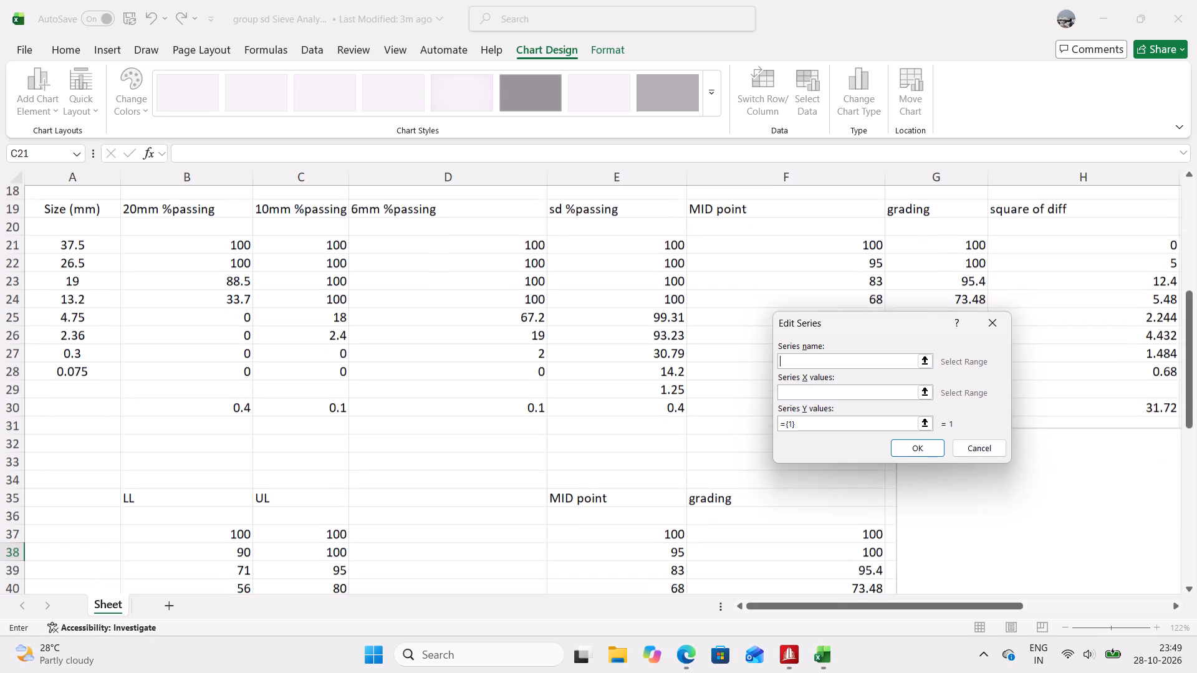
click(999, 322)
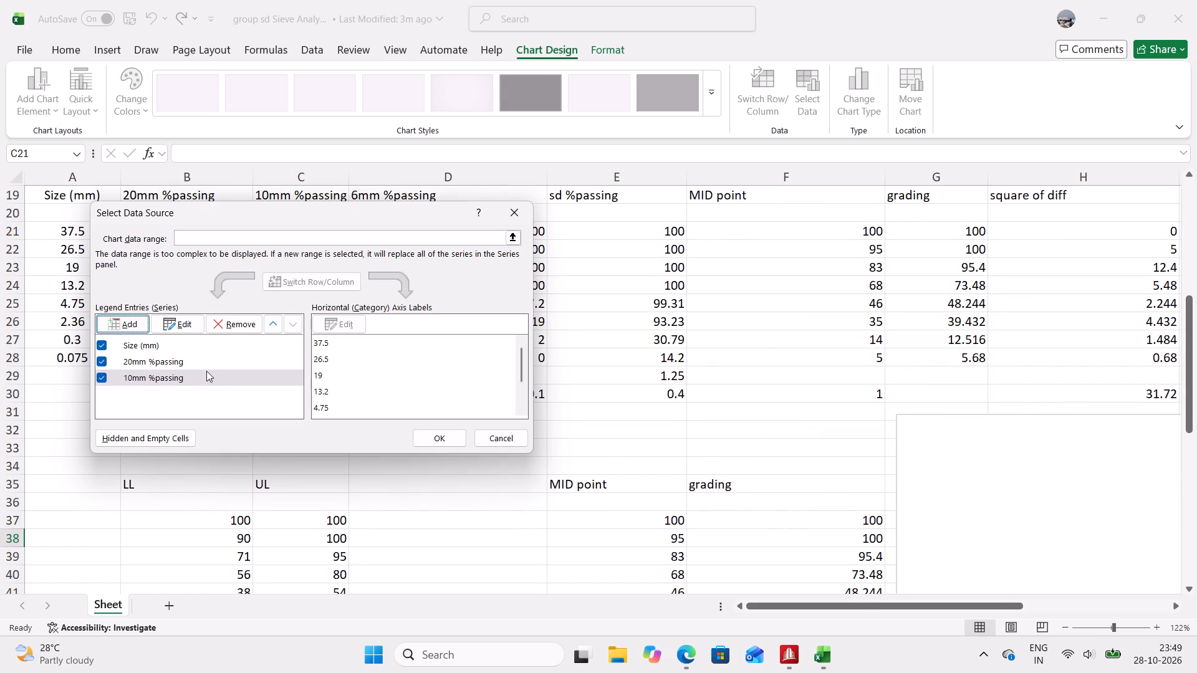
Edit the 20mm %passing series, replacing its Y values with the LL range B37:B44.
click(206, 361)
key(Delete)
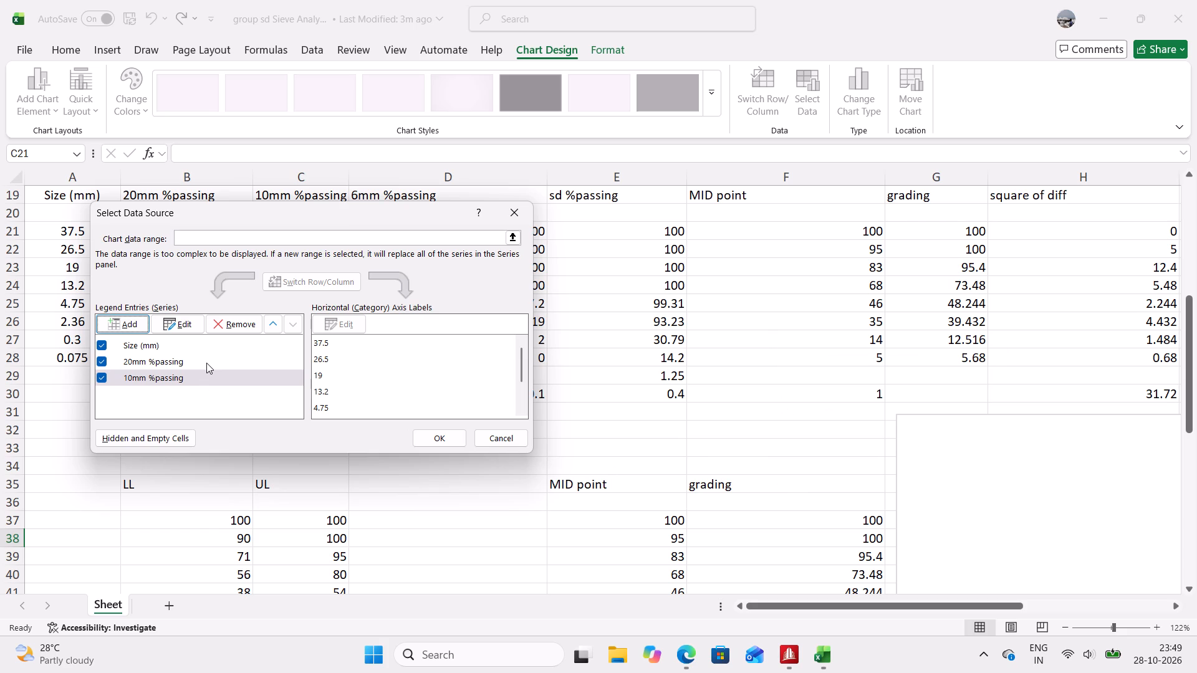
click(163, 325)
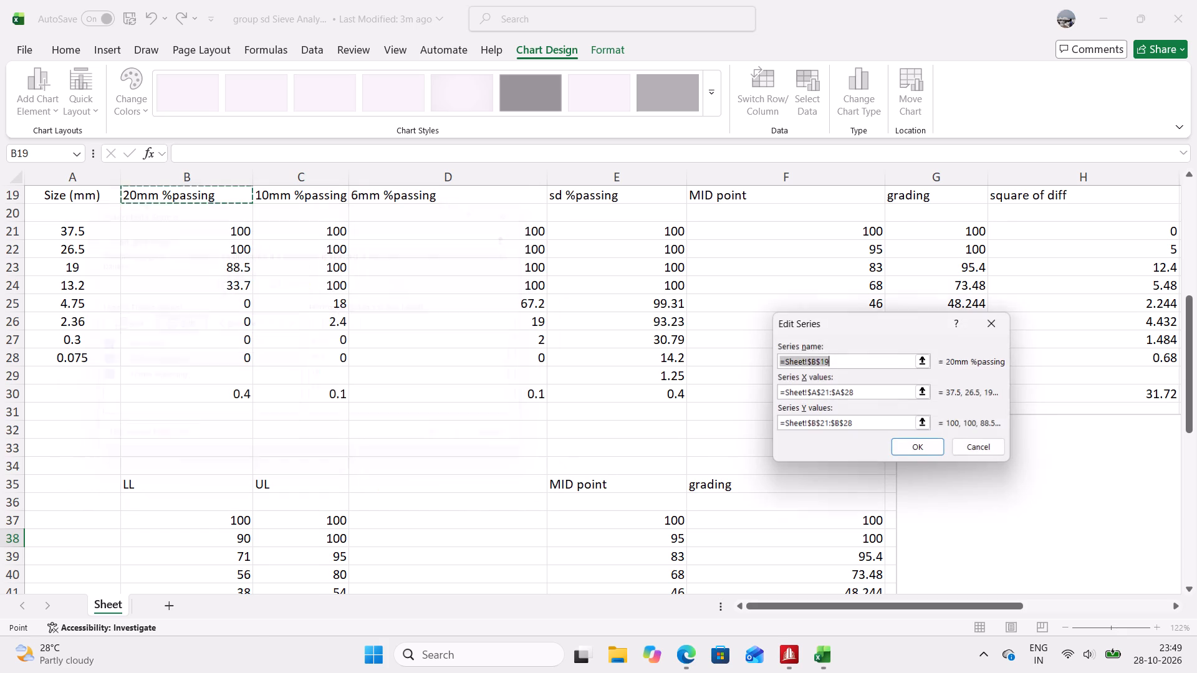
click(858, 394)
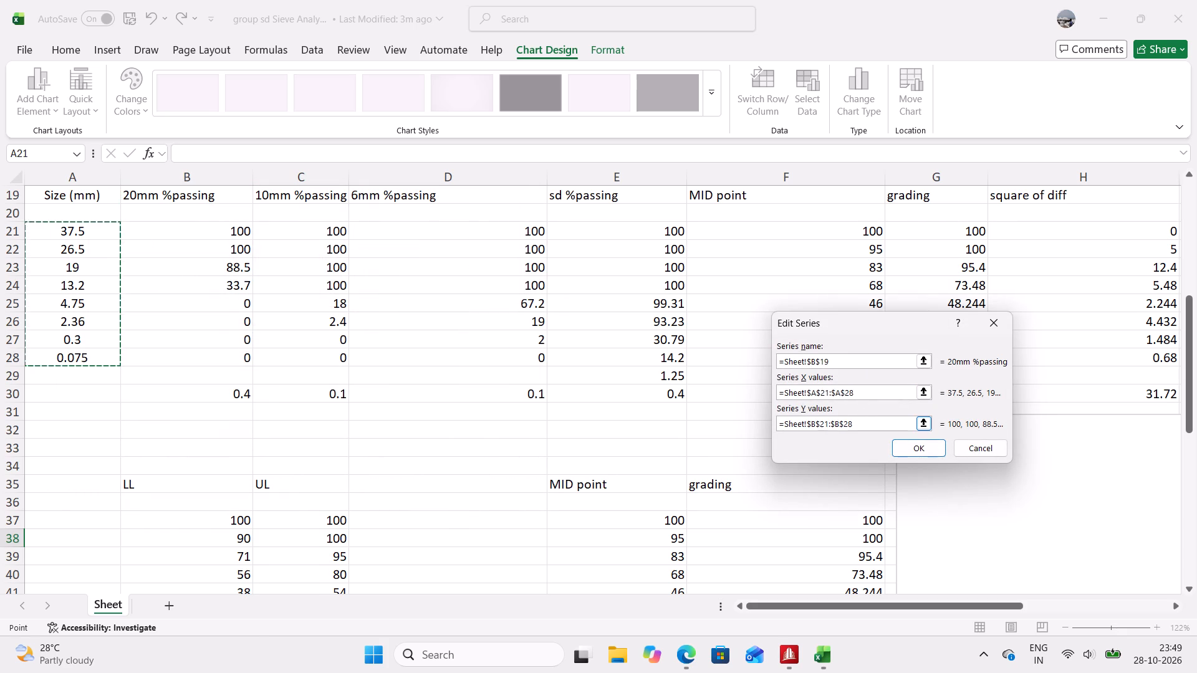
drag(862, 421, 786, 432)
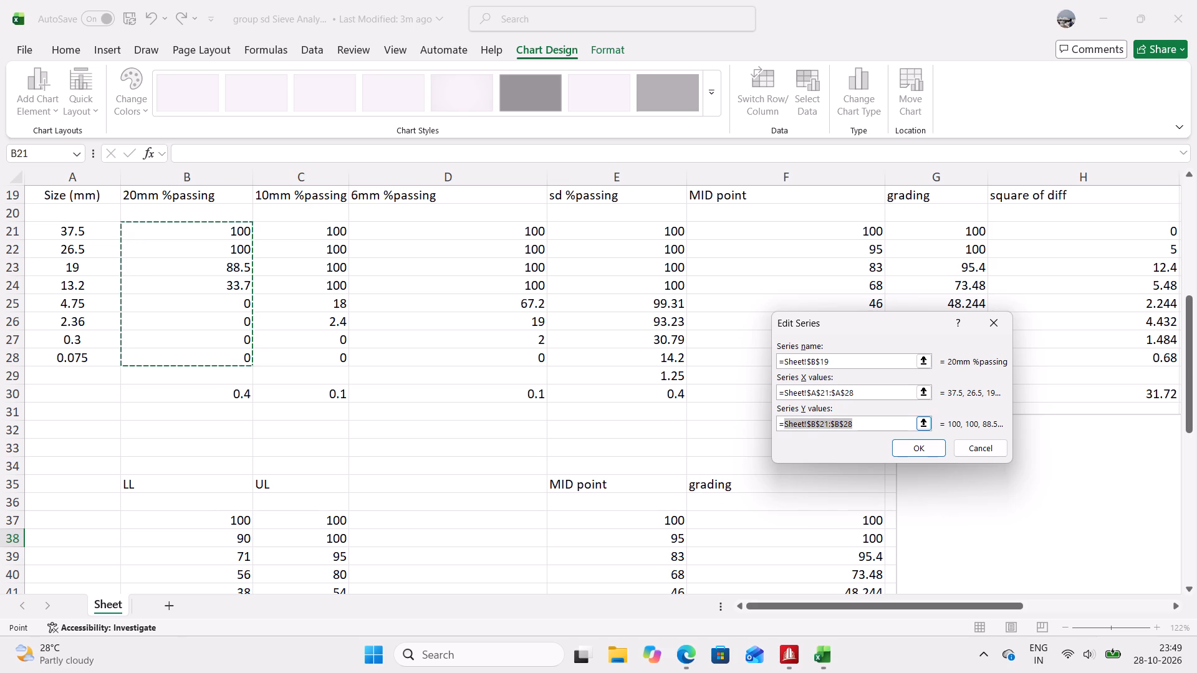
key(BackSpace)
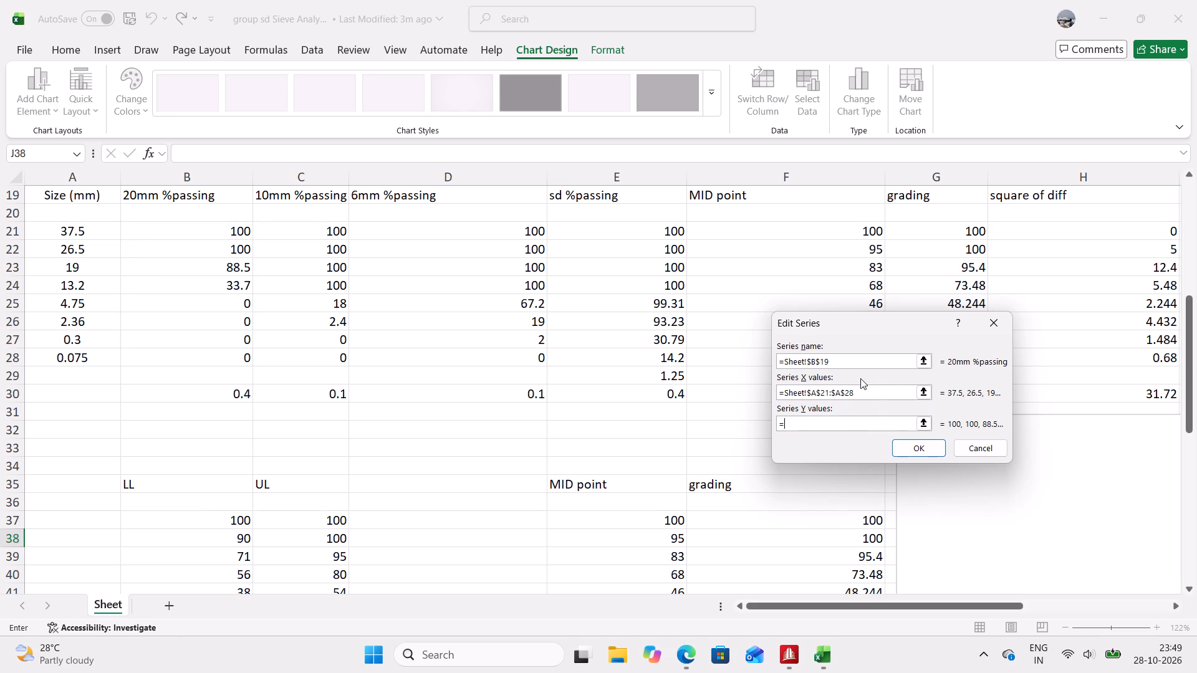
click(845, 363)
drag(845, 363, 809, 361)
click(835, 361)
drag(835, 361, 825, 361)
click(802, 419)
scroll(621, 495, down, 2)
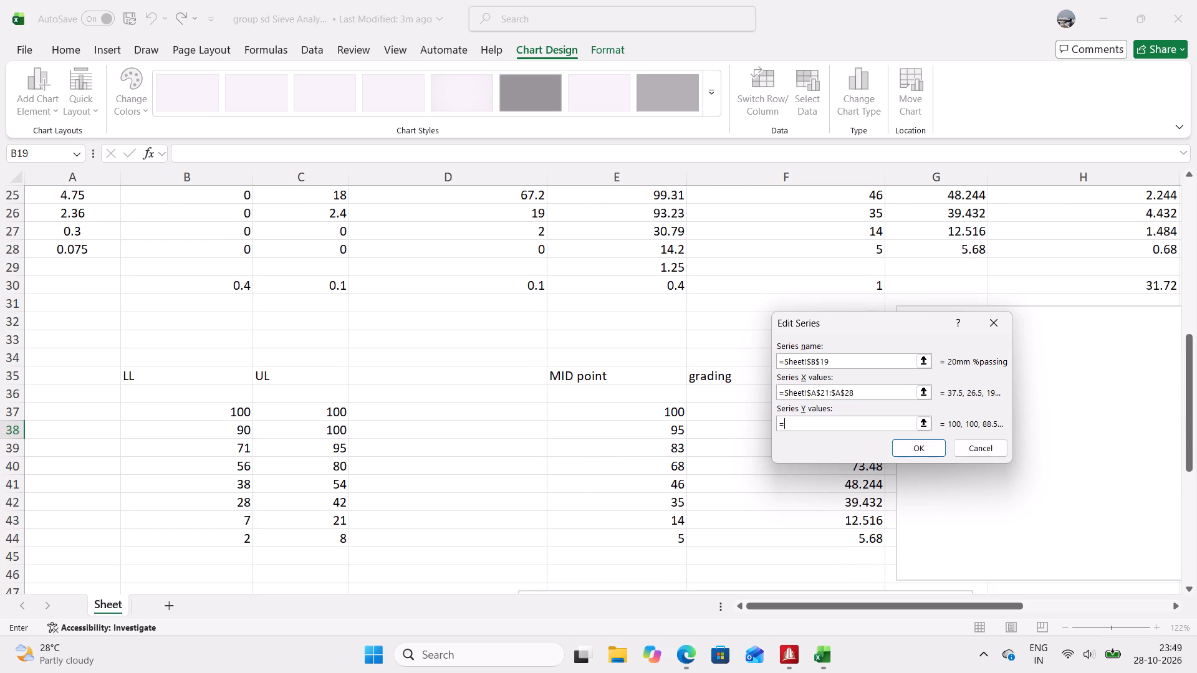
drag(193, 414, 208, 528)
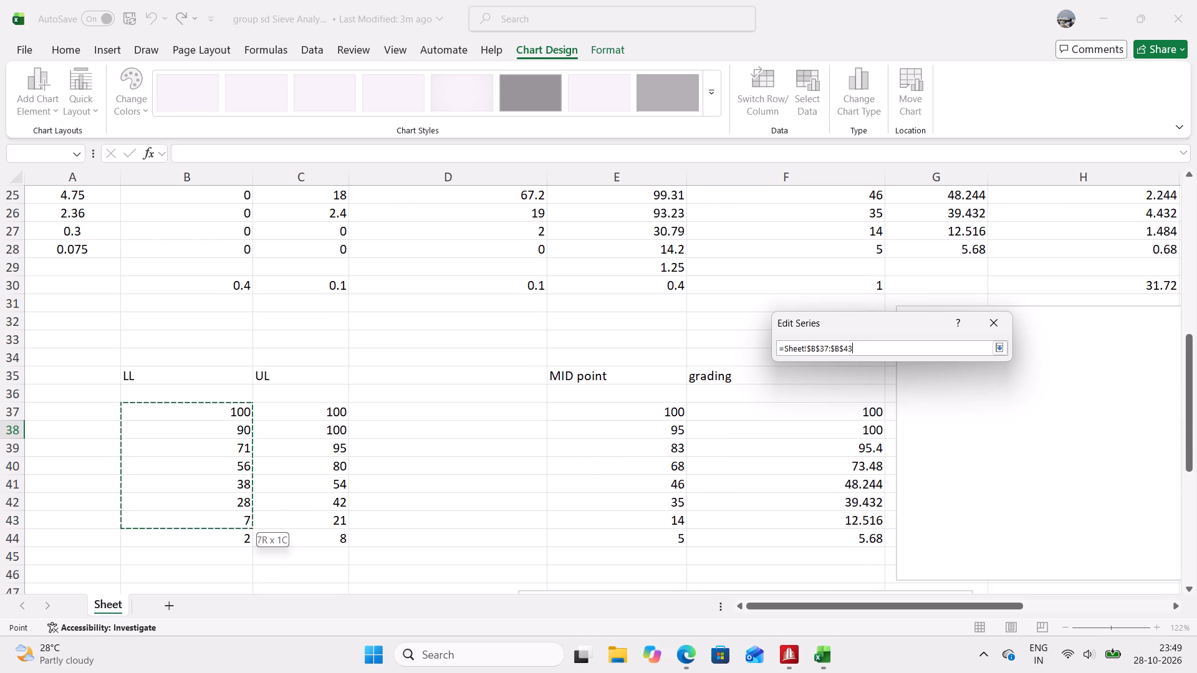
drag(208, 528, 209, 531)
Rename the 20mm %passing series by linking its series name to the LL header in B35.
drag(829, 358, 827, 358)
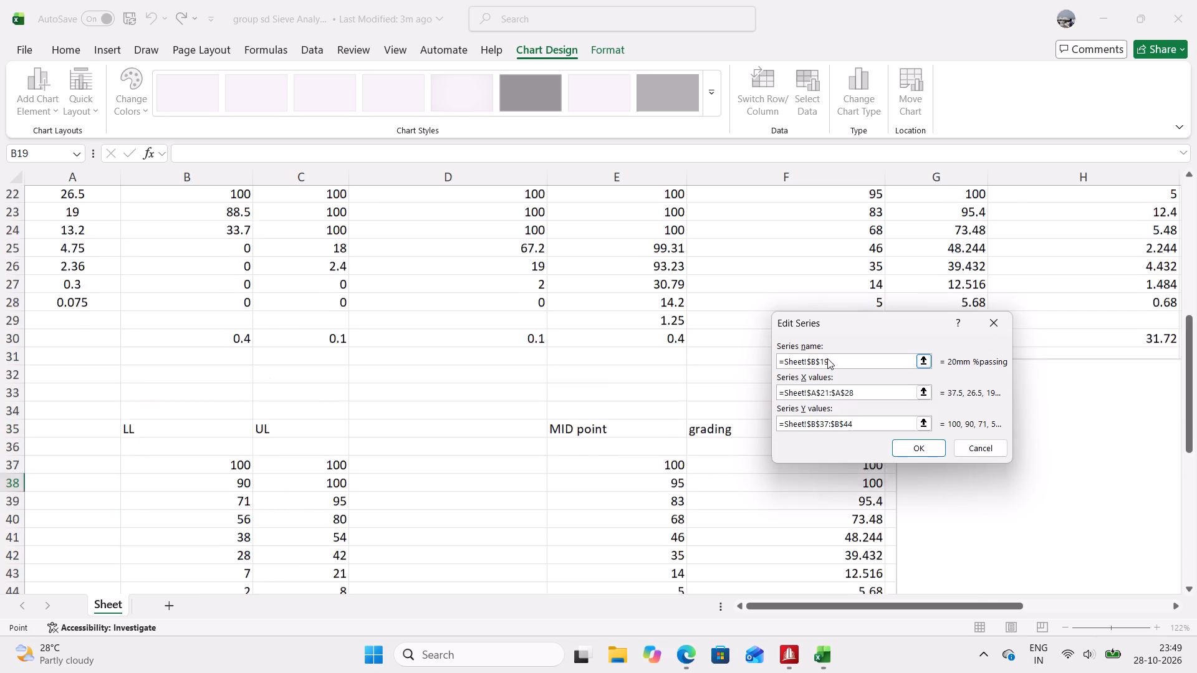
drag(827, 358, 782, 375)
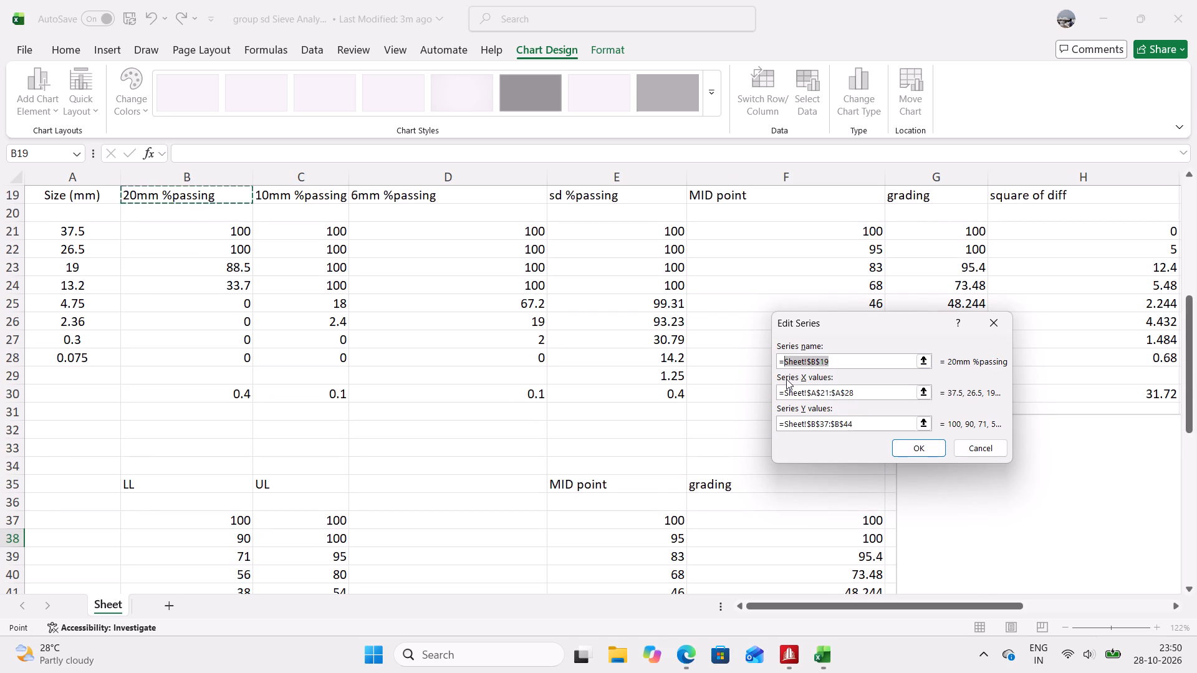
key(BackSpace)
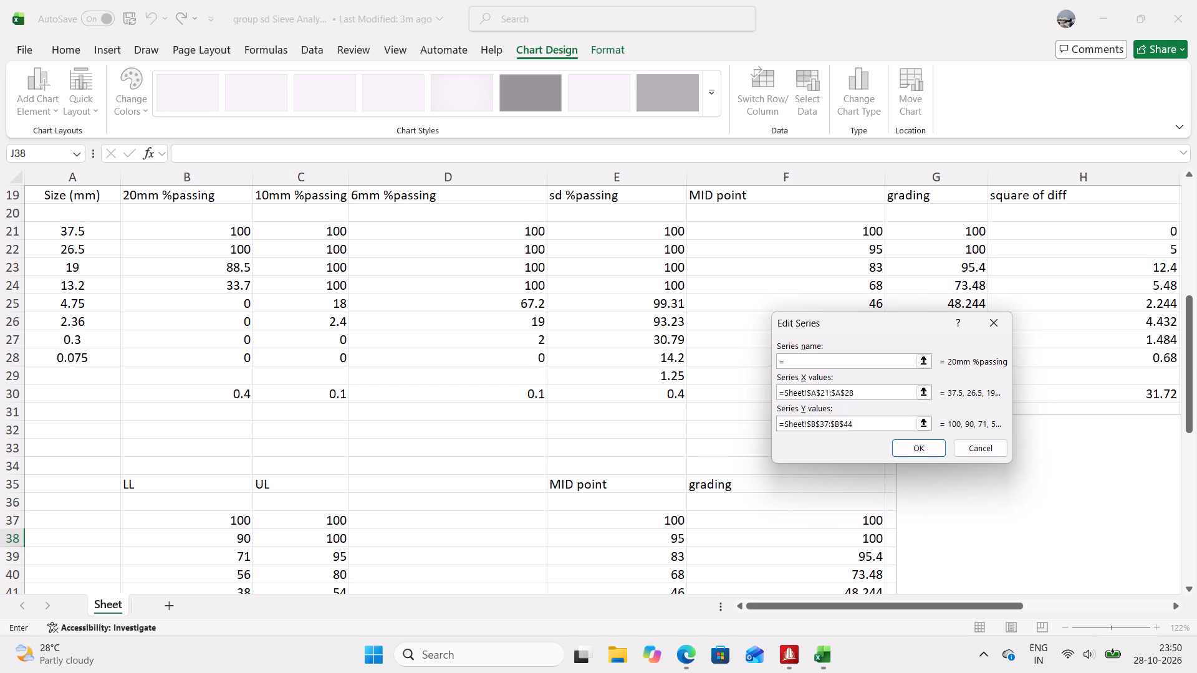
click(165, 484)
click(908, 447)
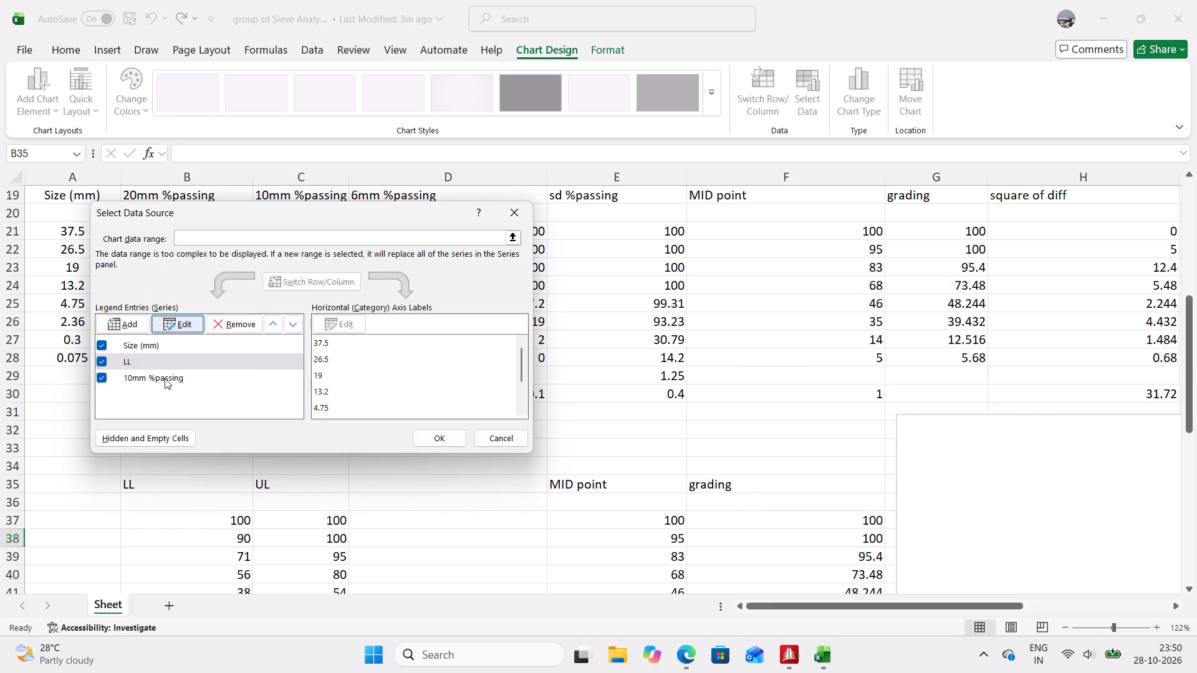
Open the Size (mm) series for editing and clear its Y values reference.
click(160, 345)
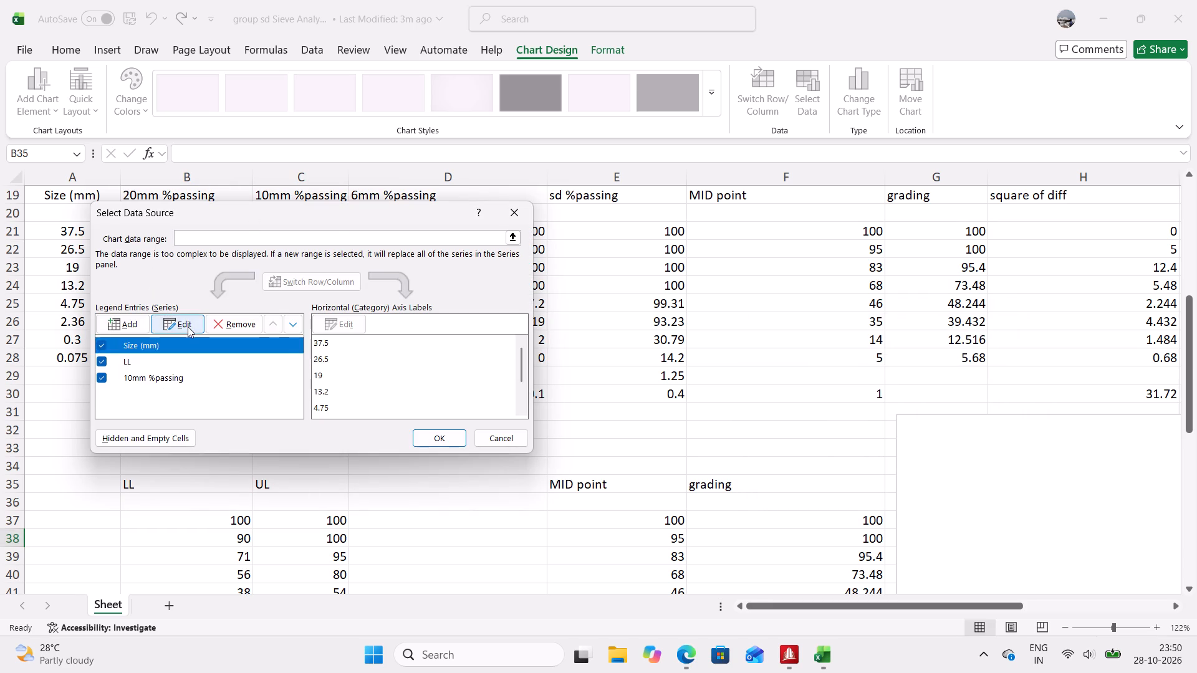
click(188, 327)
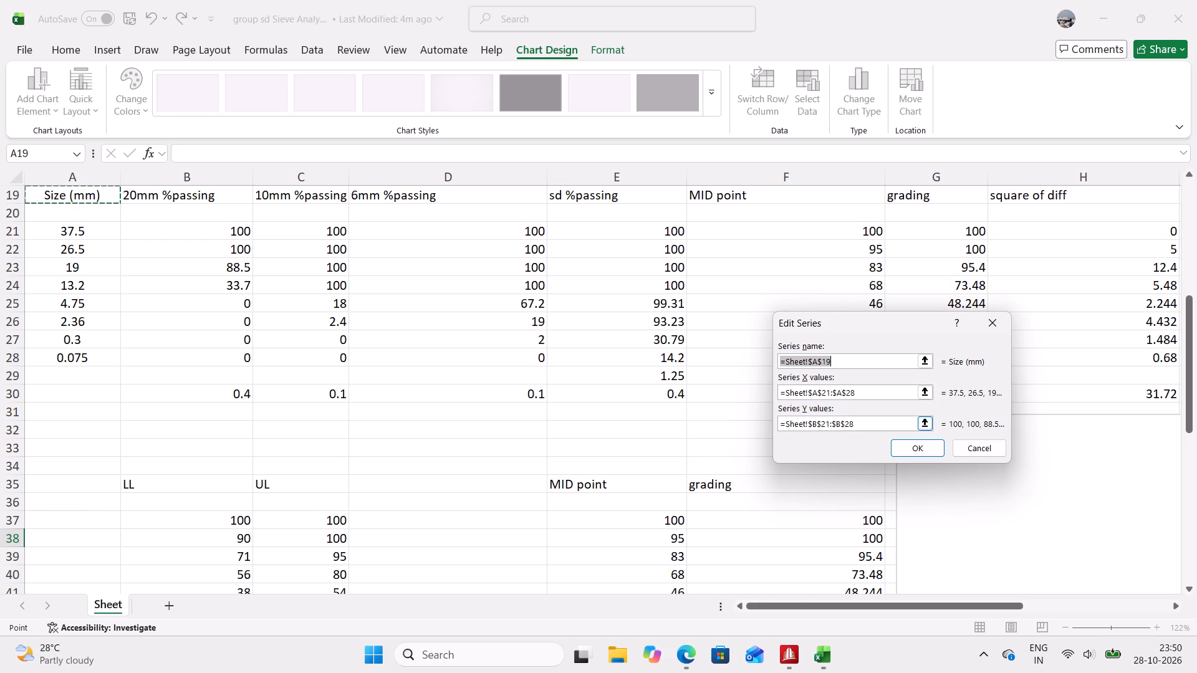
drag(849, 424, 784, 433)
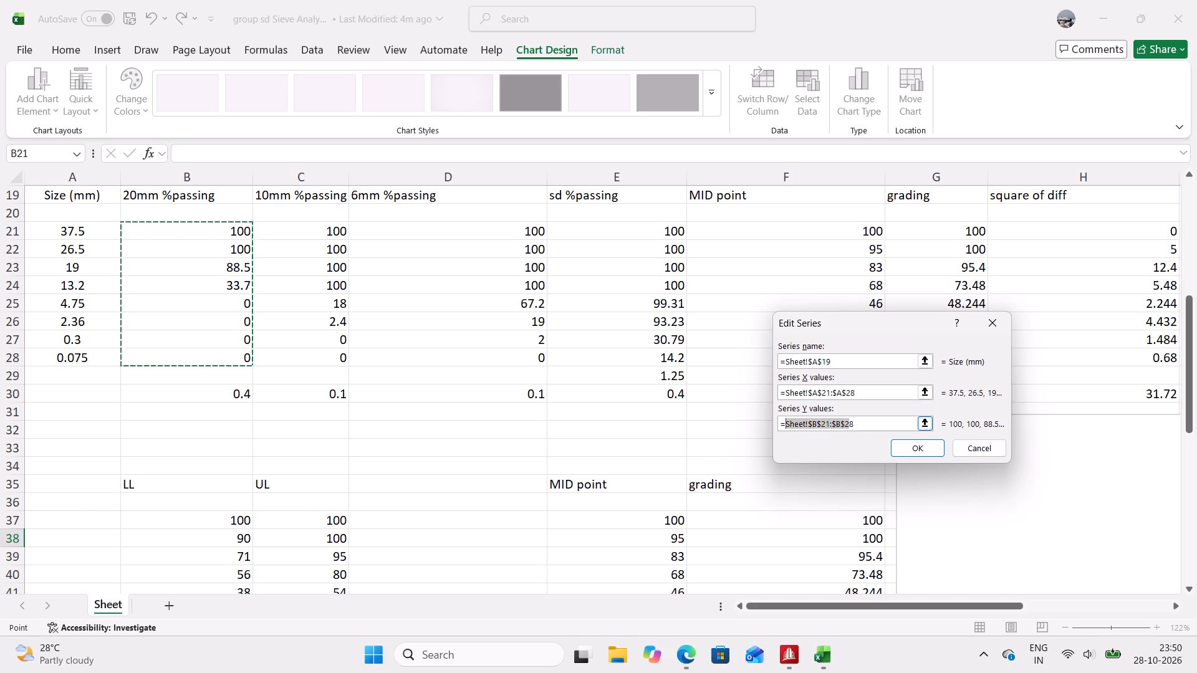
key(BackSpace)
key(Right)
key(BackSpace)
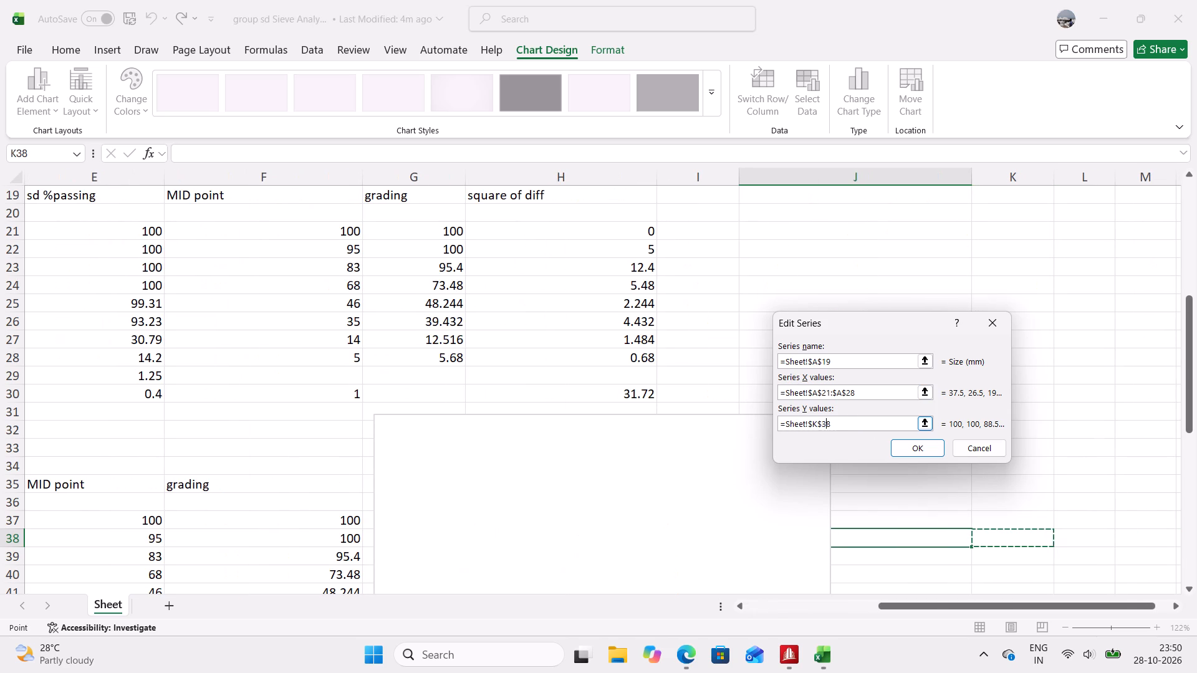
key(BackSpace)
key(BackSpace)
key(BackSpace)
key(BackSpace)
key(BackSpace)
key(BackSpace)
key(BackSpace)
key(BackSpace)
key(BackSpace)
key(BackSpace)
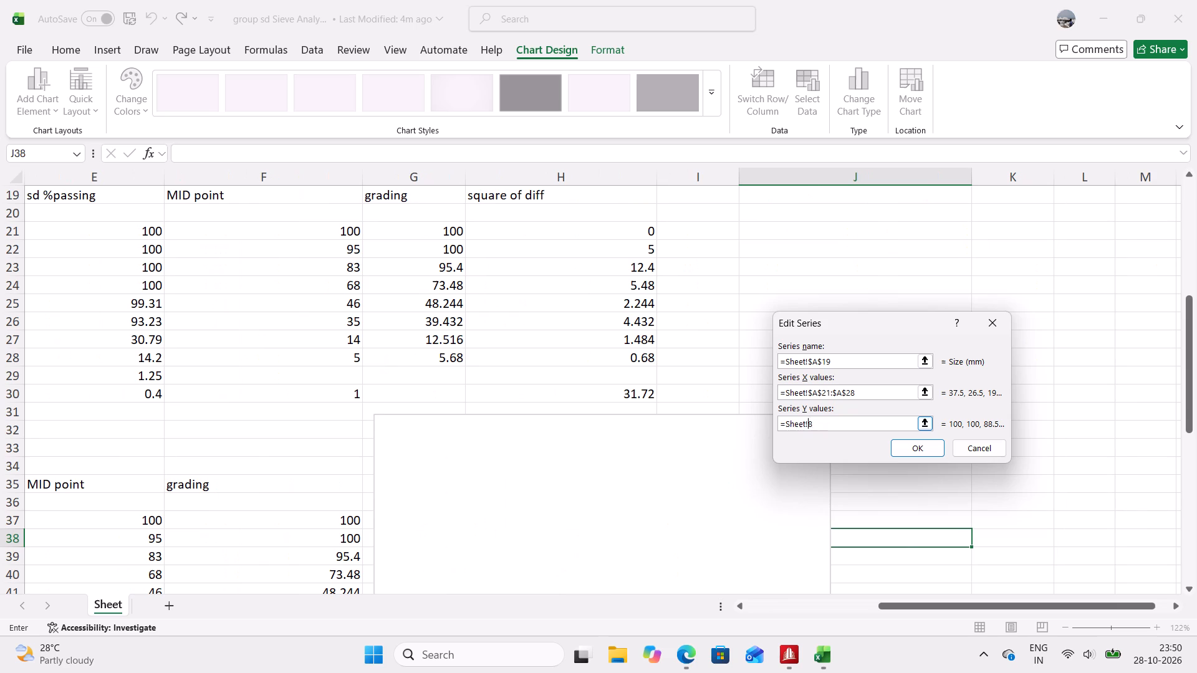
key(Right)
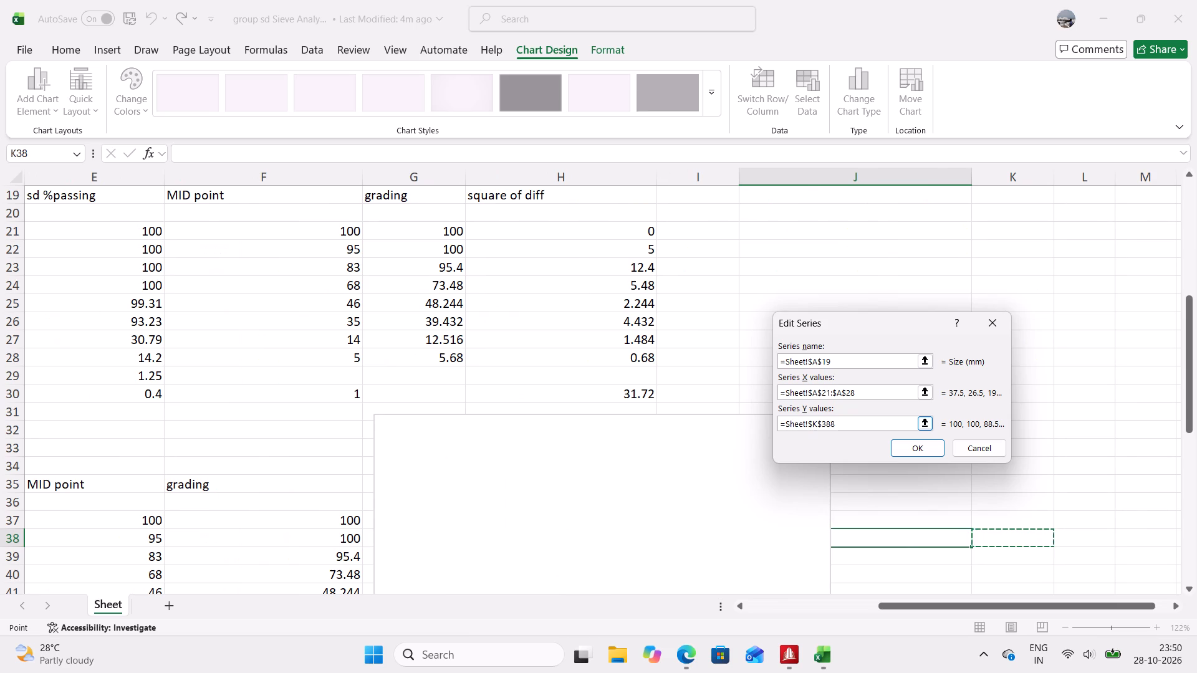
drag(845, 426, 774, 441)
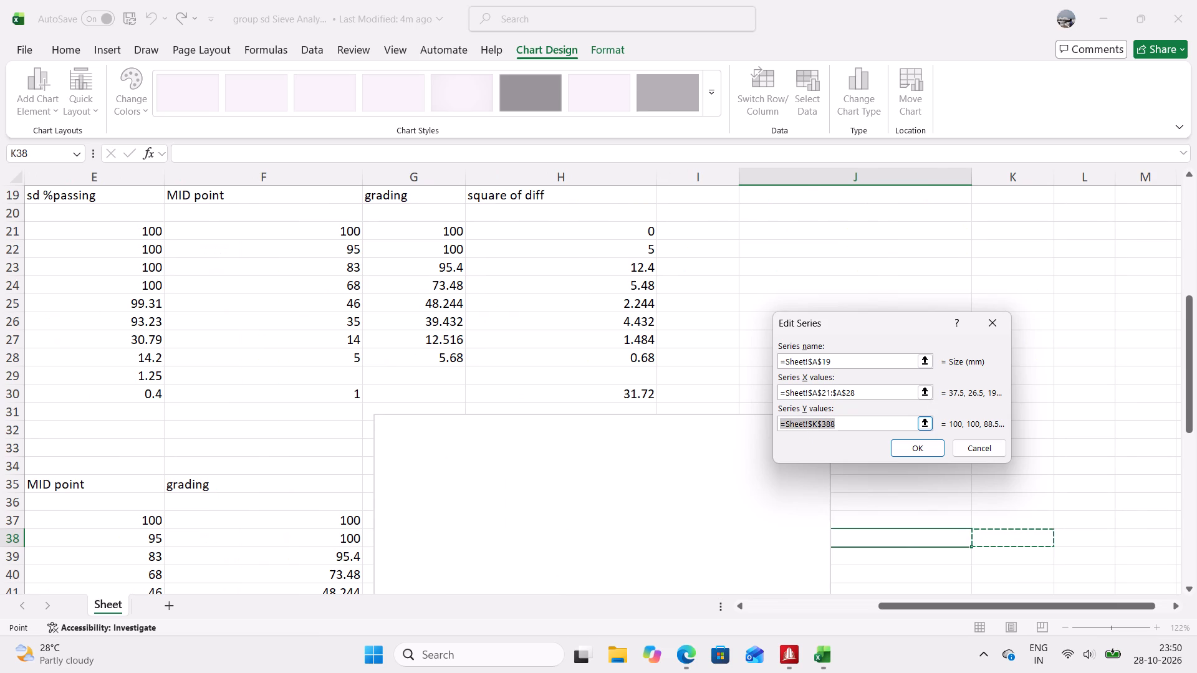
drag(774, 441, 784, 441)
key(BackSpace)
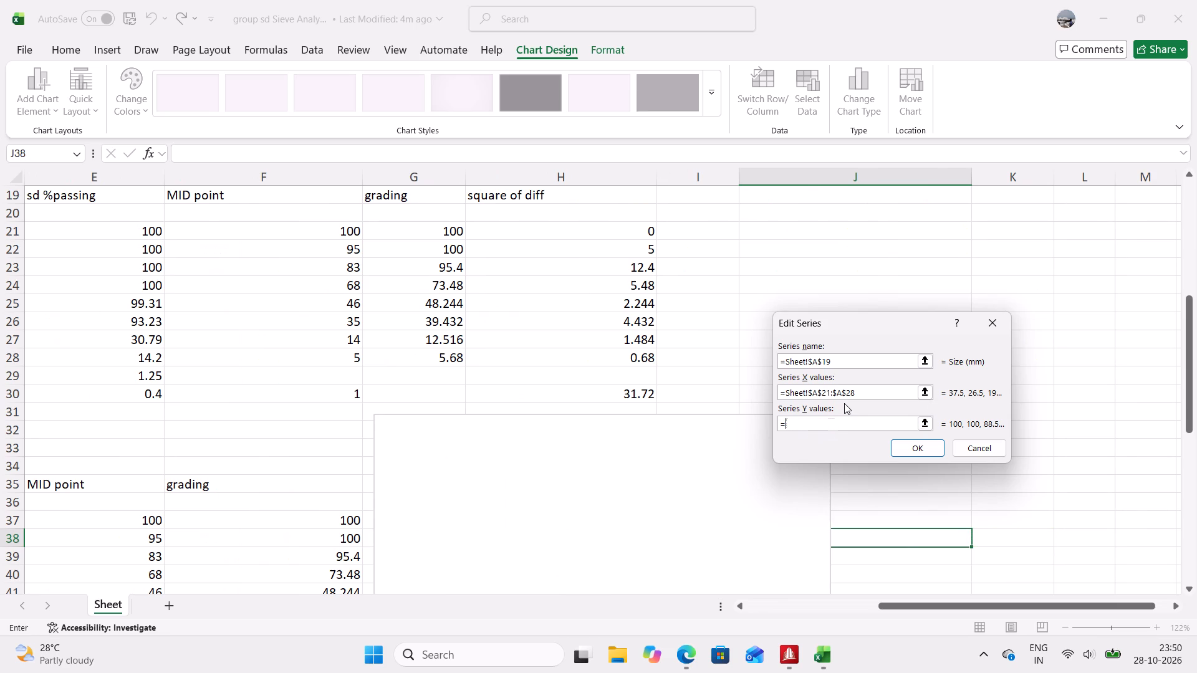
Set the Size (mm) series' Y values to the LL column figures starting at B37.
scroll(130, 487, down, 2)
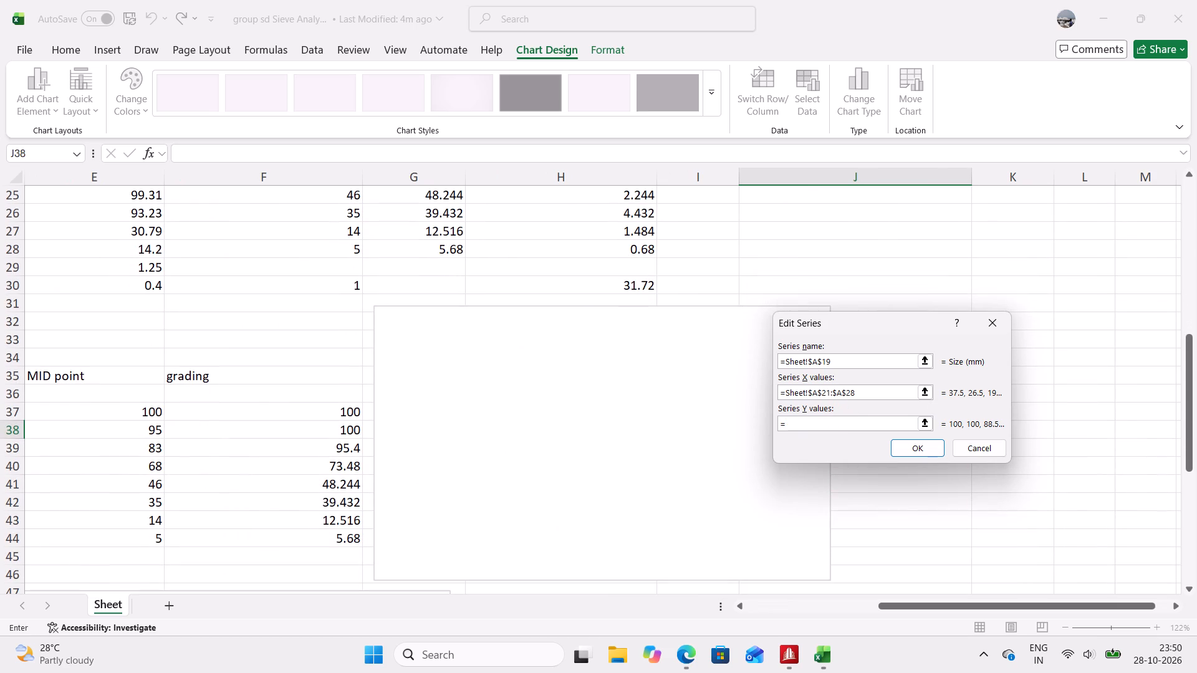
key(Left)
key(Left)
key(Left)
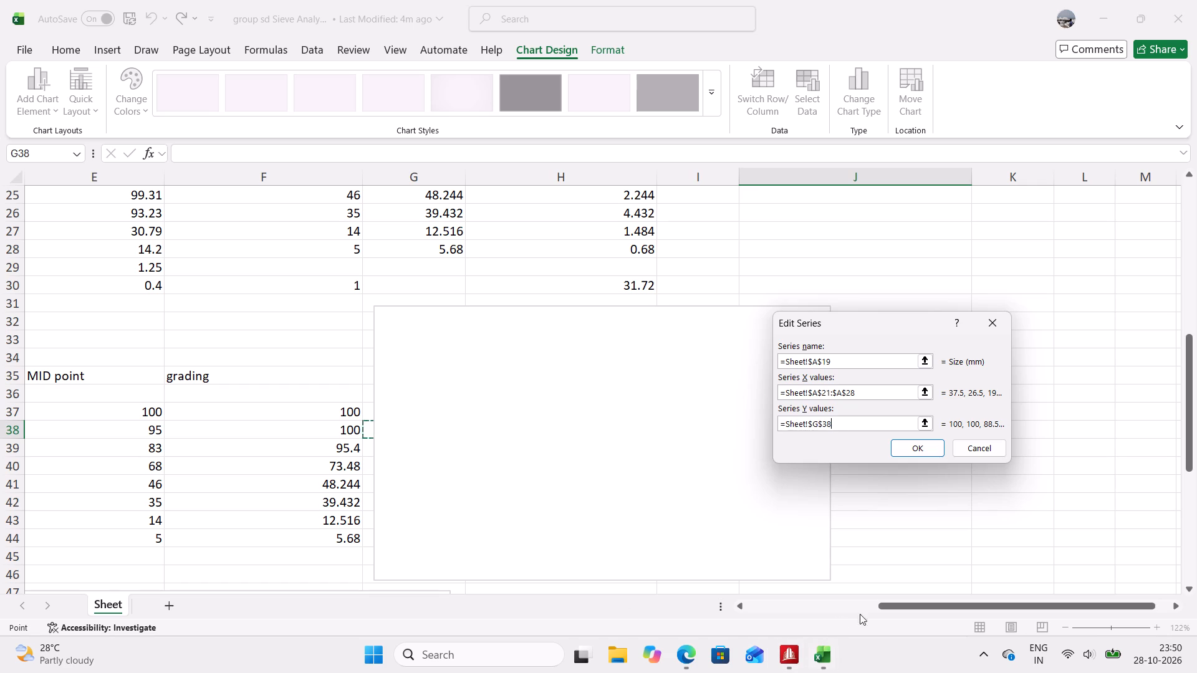
drag(897, 599, 597, 616)
drag(883, 603, 838, 611)
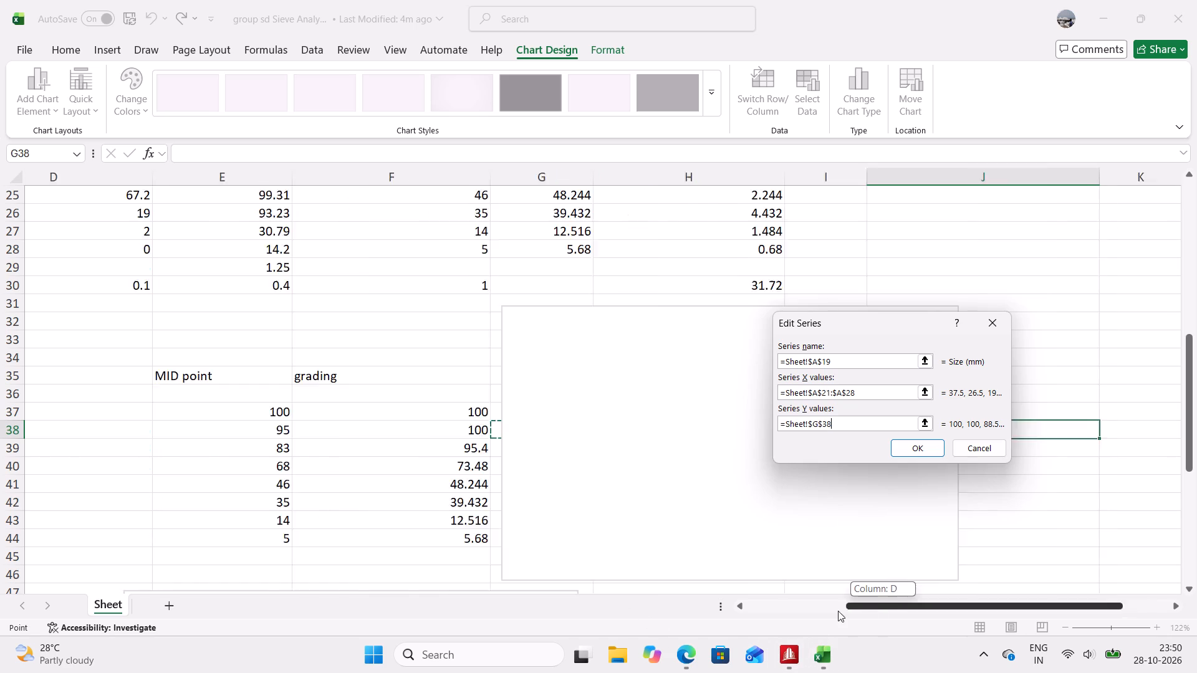
drag(838, 611, 751, 618)
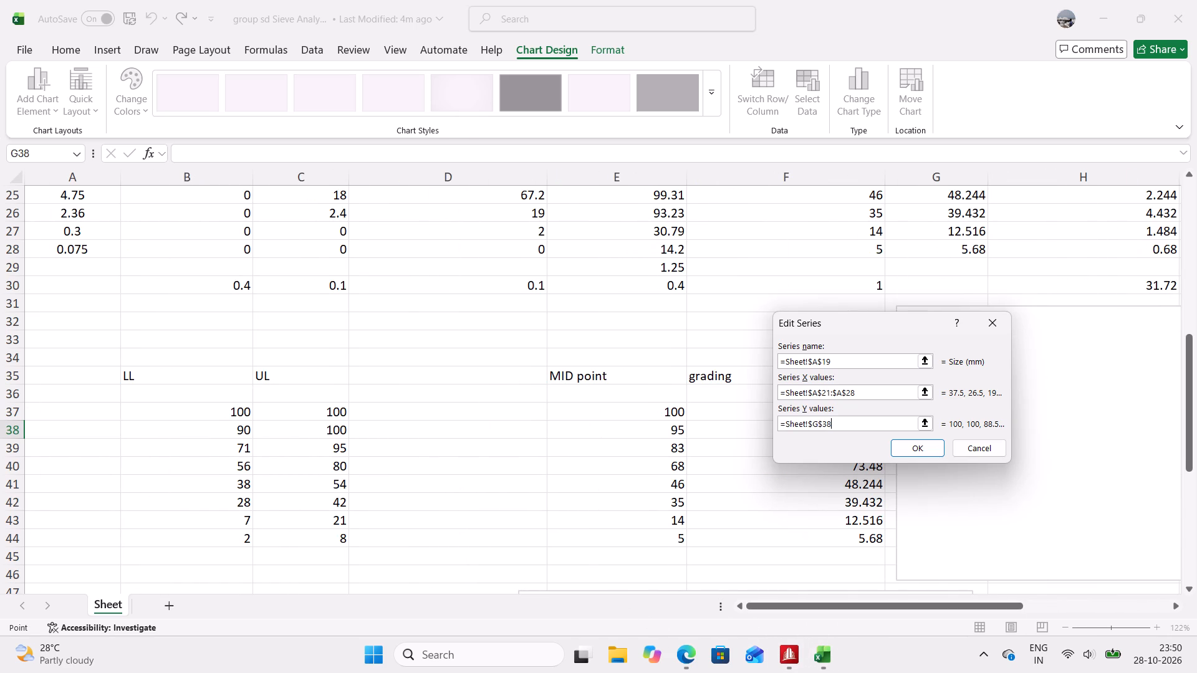
scroll(236, 401, up, 2)
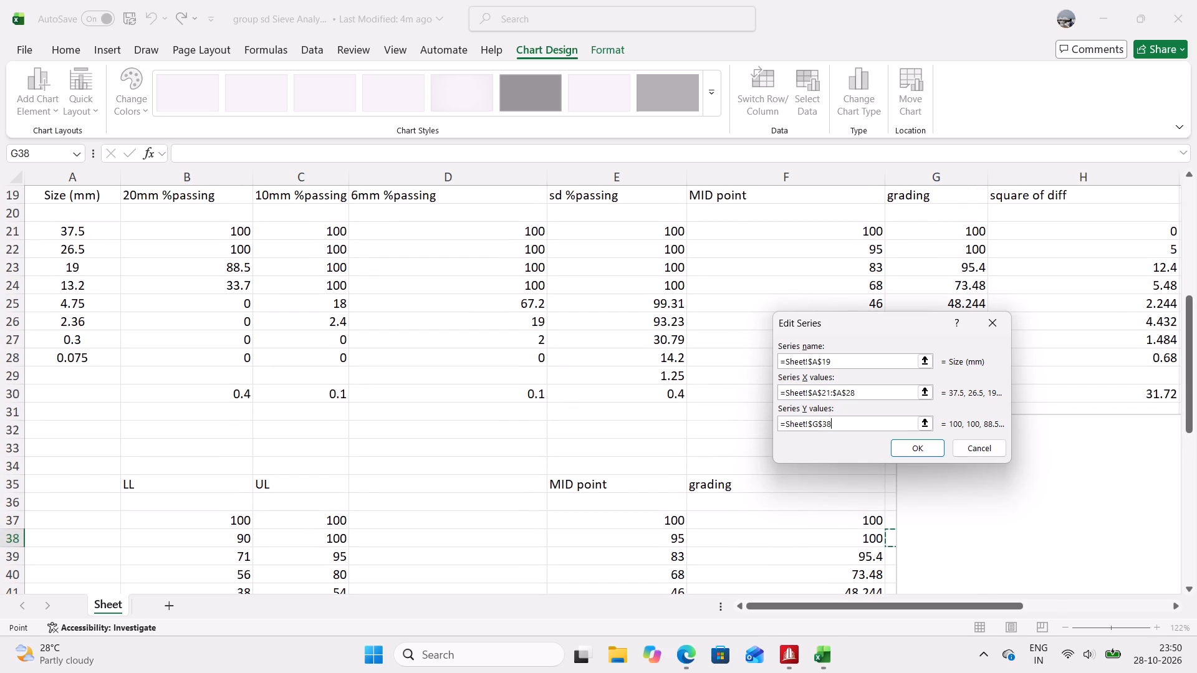
scroll(235, 409, down, 1)
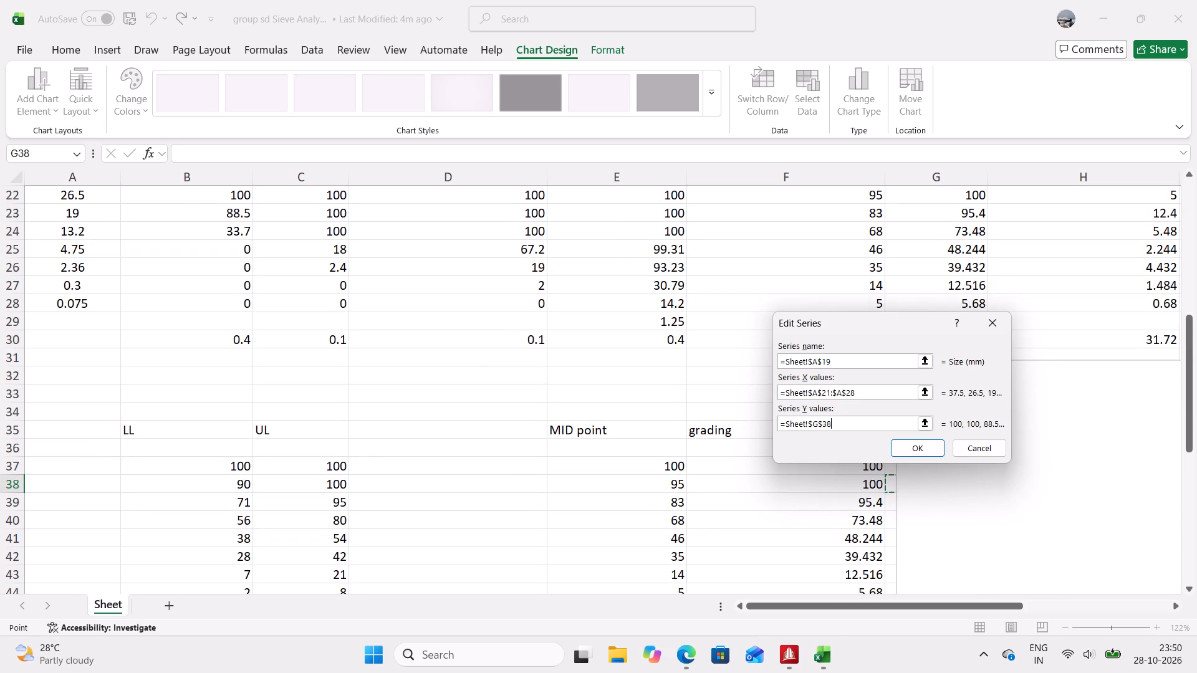
drag(852, 325, 818, 227)
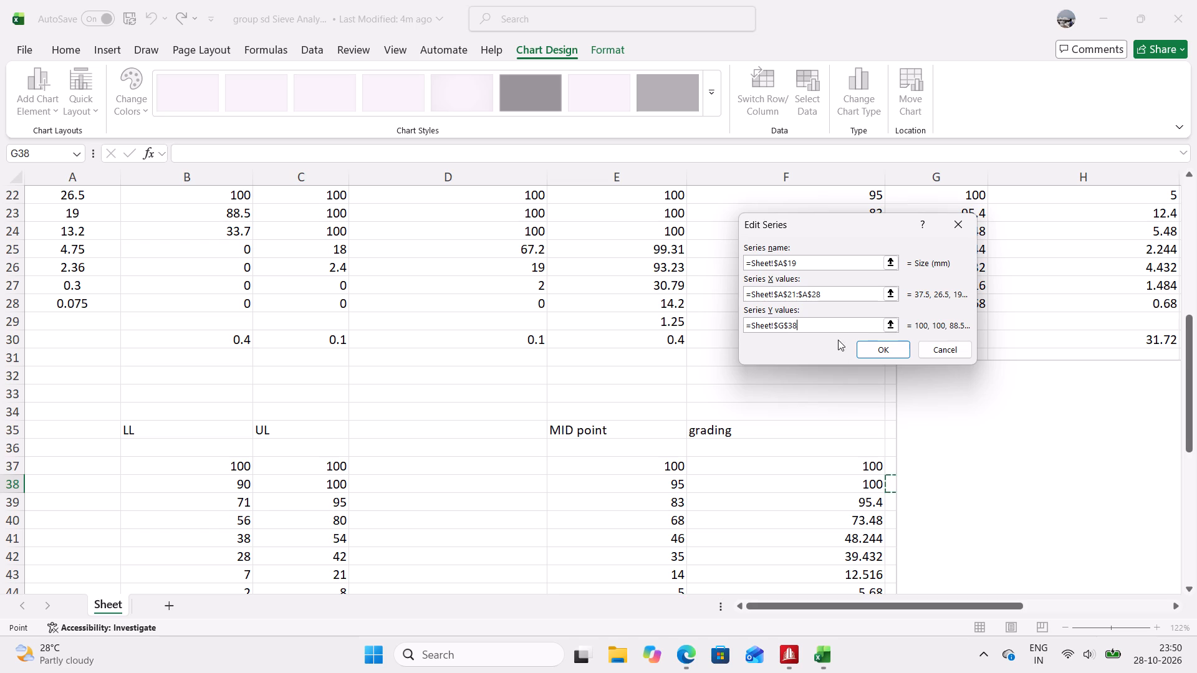
drag(808, 323, 749, 339)
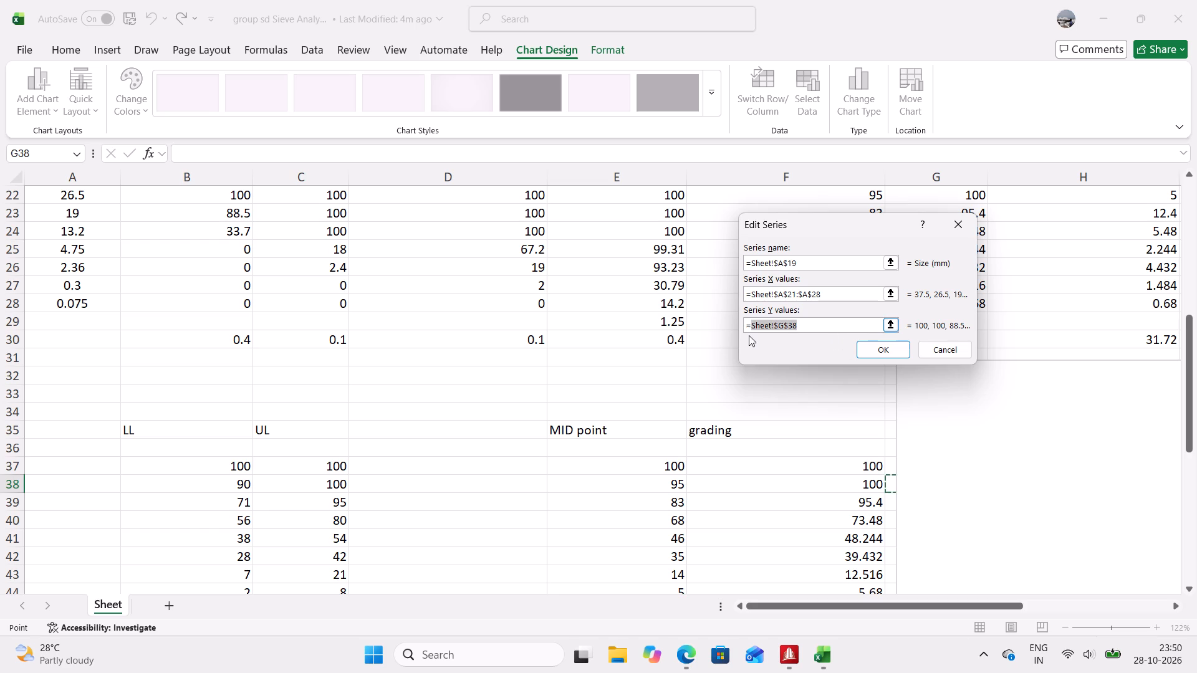
key(BackSpace)
drag(200, 461, 198, 497)
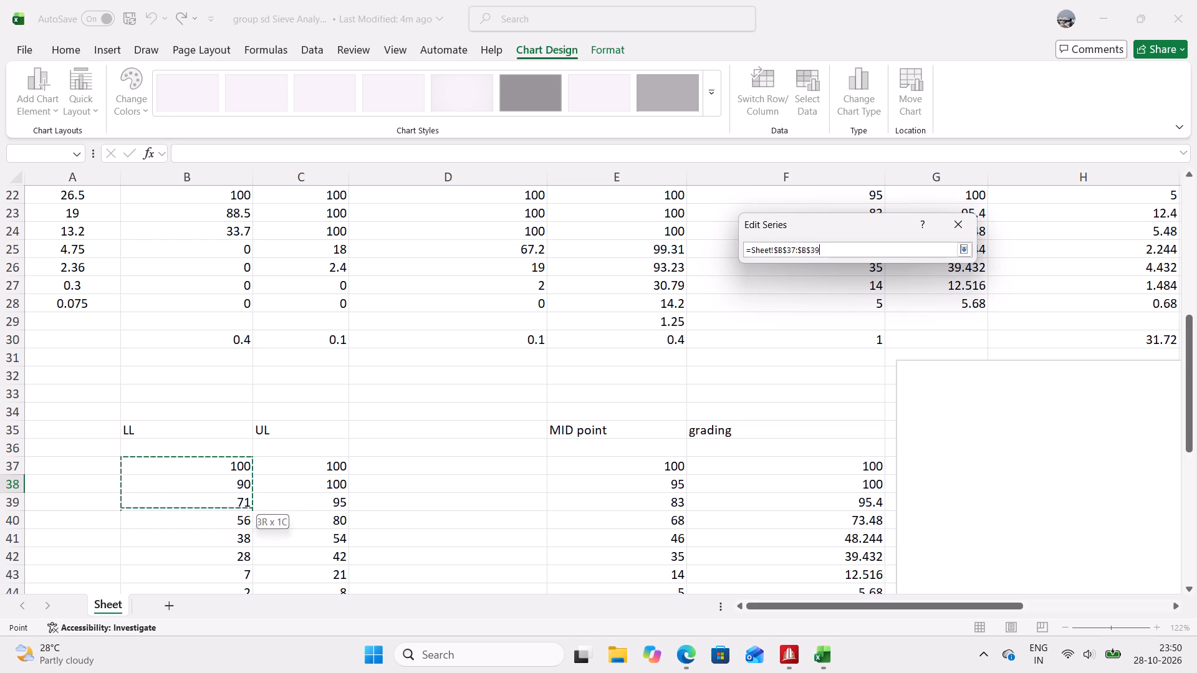
drag(198, 497, 233, 477)
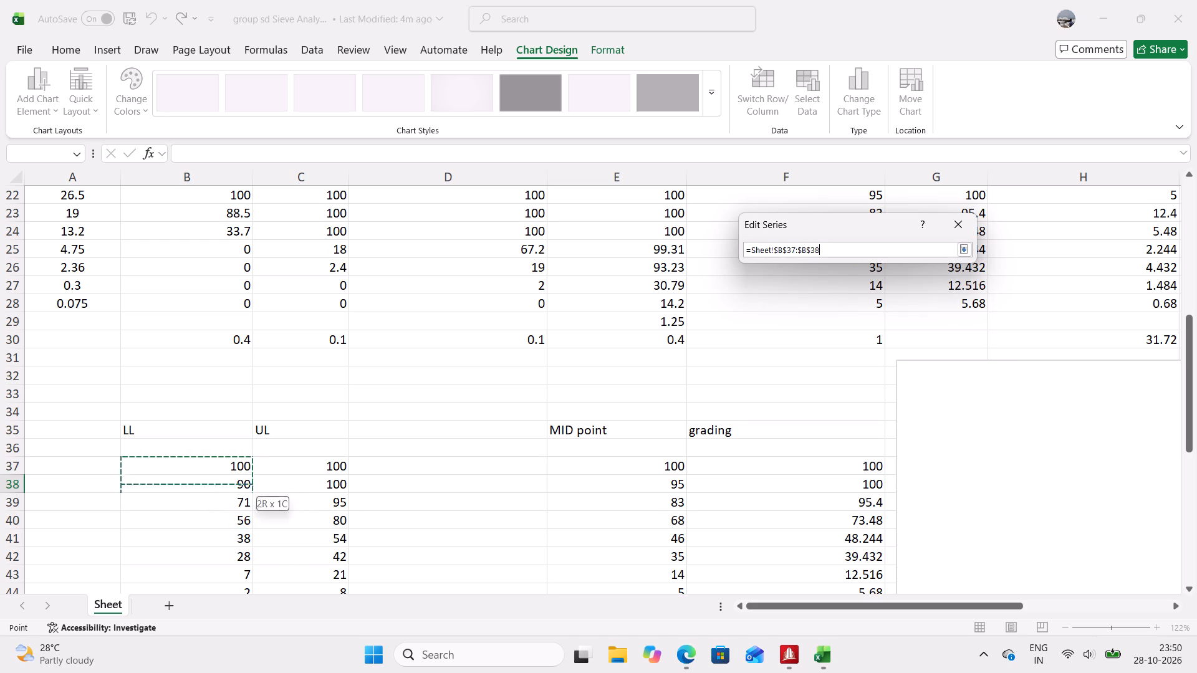
drag(233, 477, 238, 563)
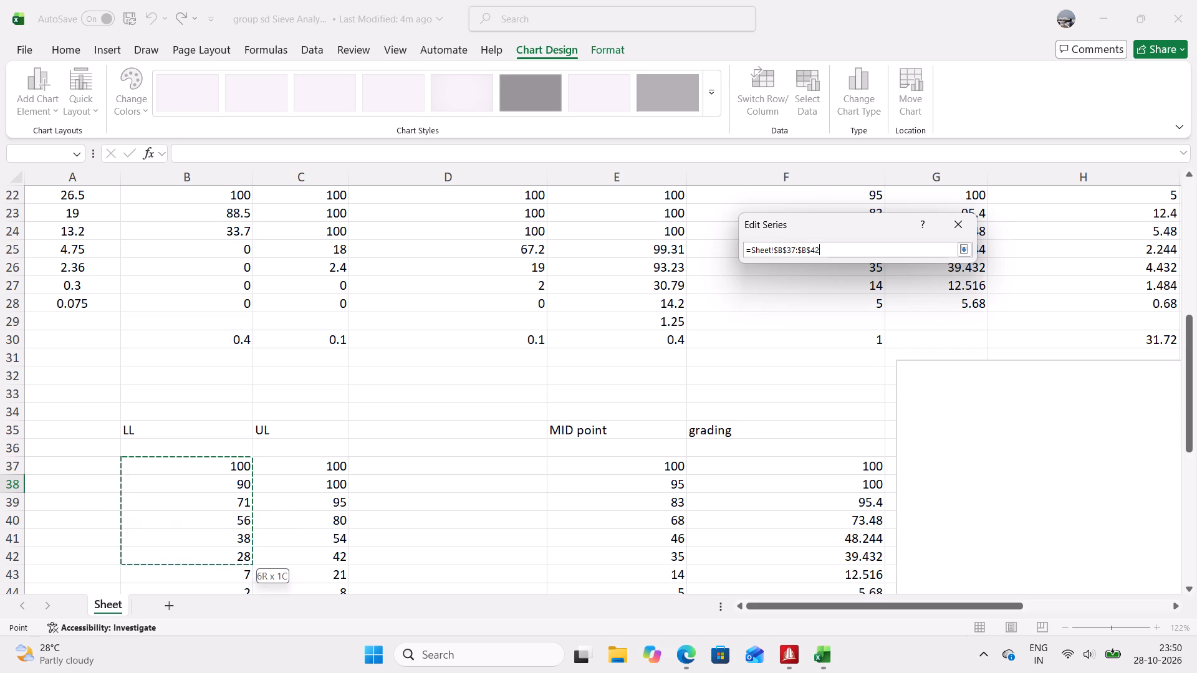
drag(238, 563, 238, 561)
click(892, 346)
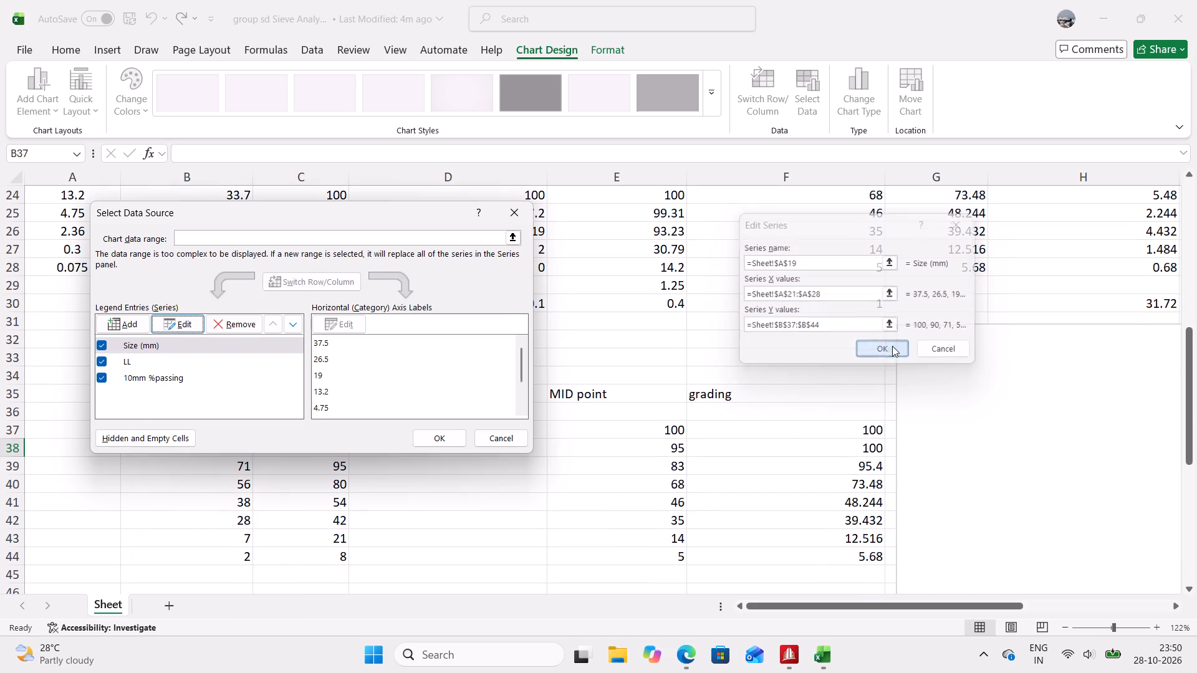
Edit the 10mm %passing series, taking its name from the UL header C35 and its Y values from C37:C44.
click(197, 375)
click(180, 319)
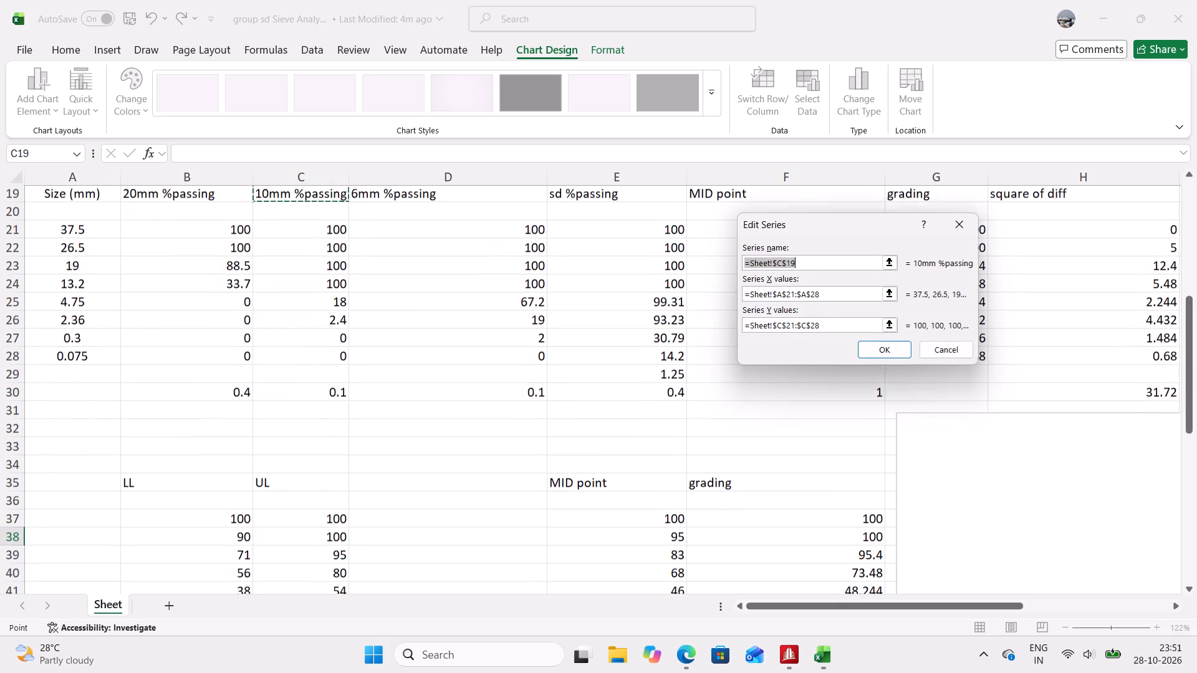
click(297, 485)
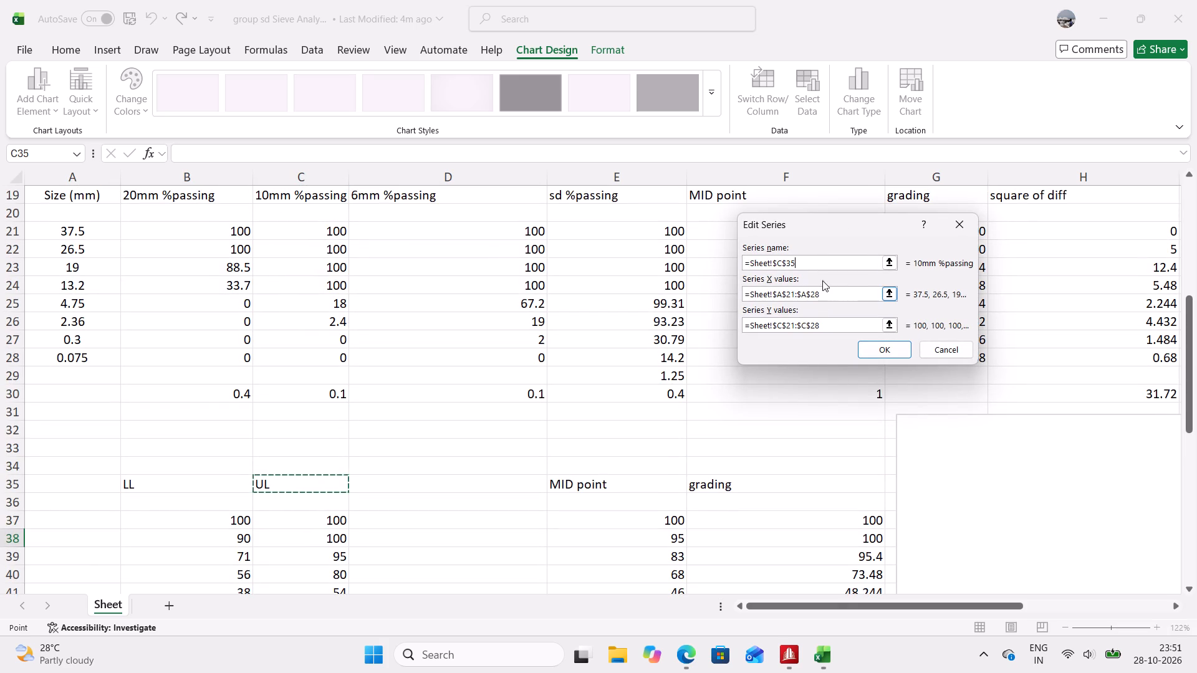
click(823, 322)
drag(823, 322, 757, 336)
key(BackSpace)
drag(305, 517, 306, 525)
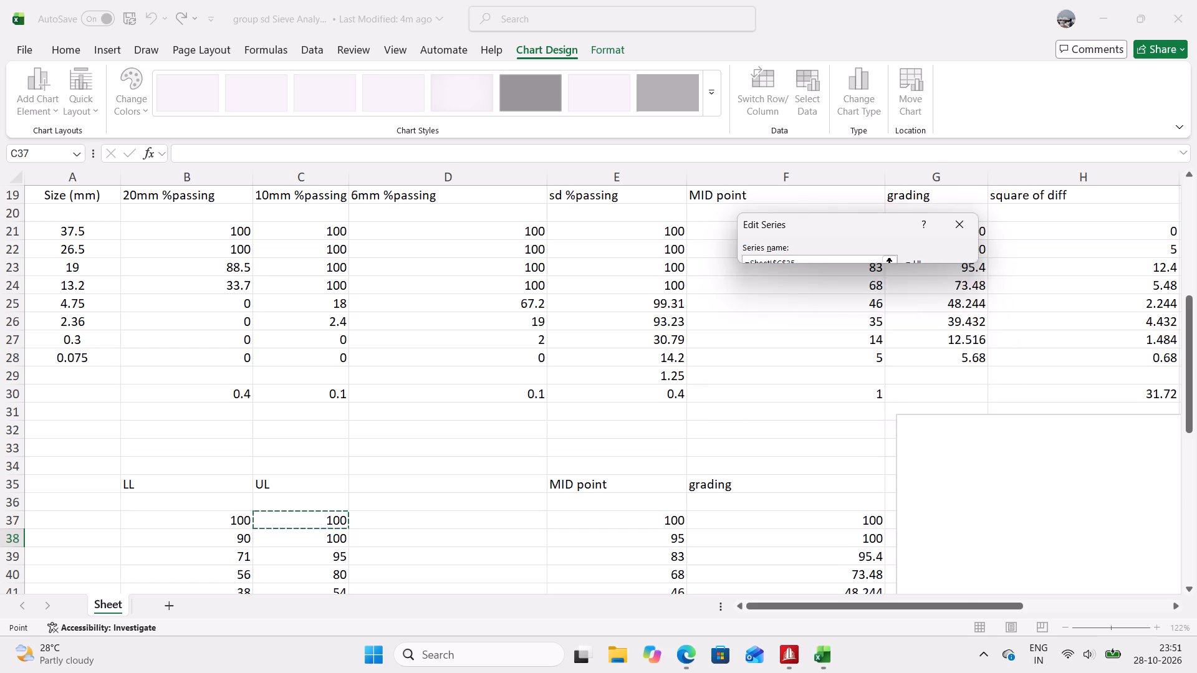
drag(306, 525, 326, 548)
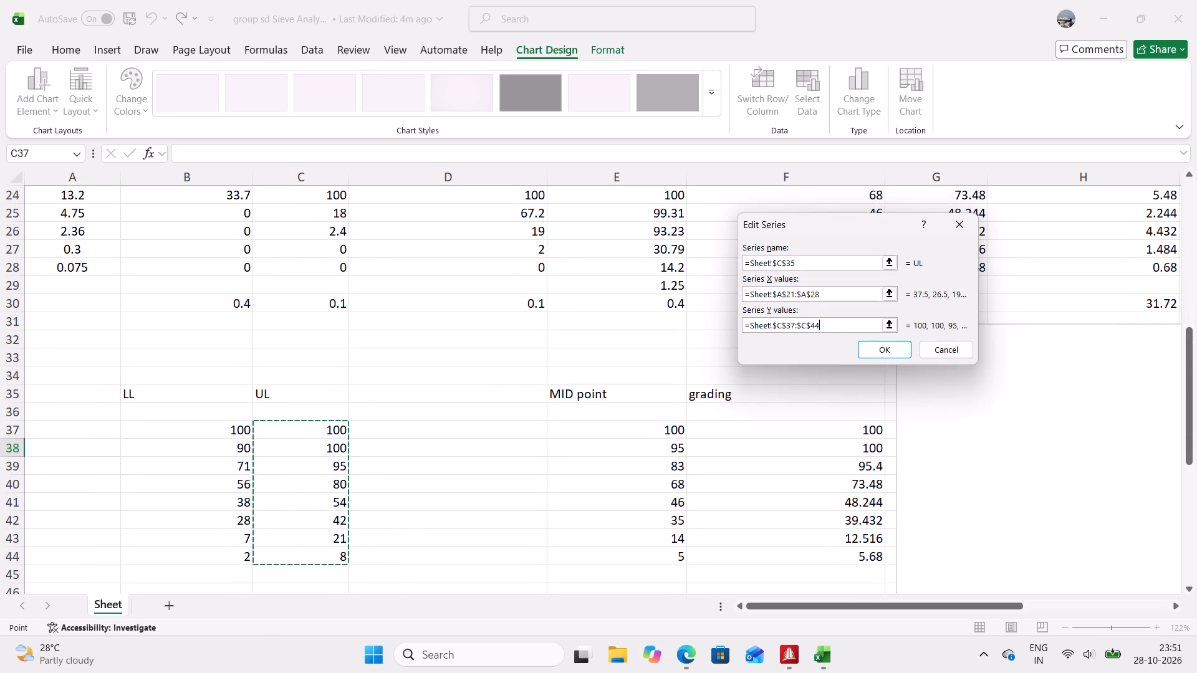
click(870, 343)
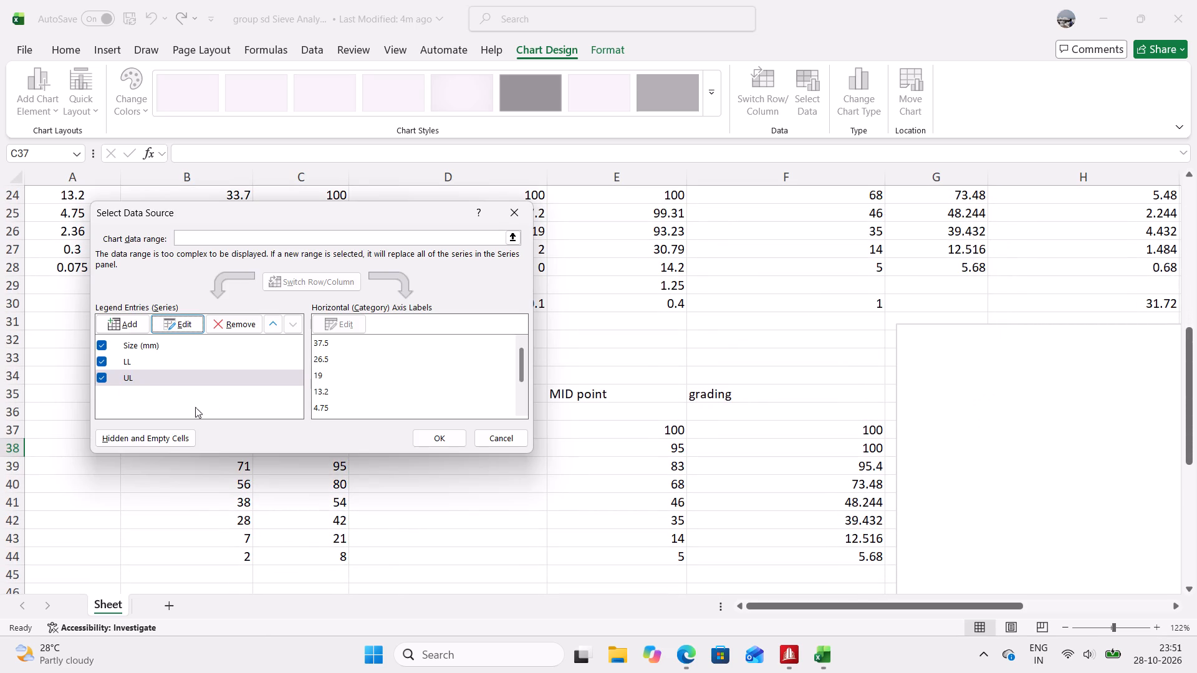
Add a chart series named from the MID point header E35, with the sieve sizes A21:A28 as X values.
click(127, 325)
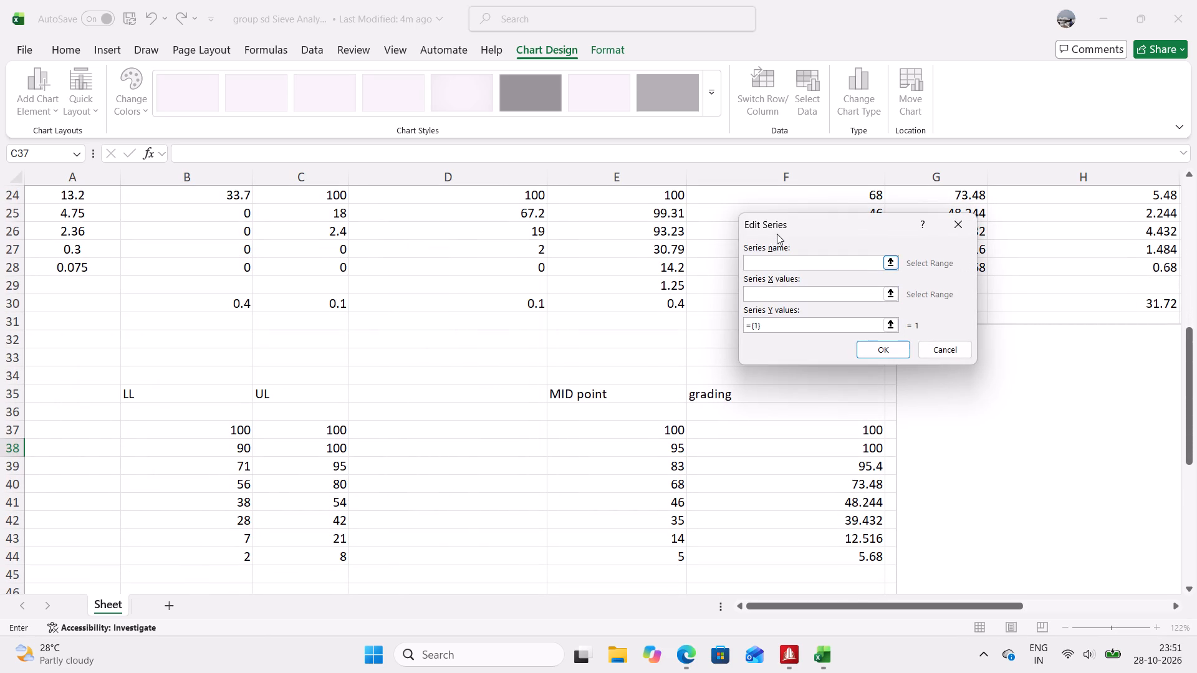
scroll(445, 303, up, 3)
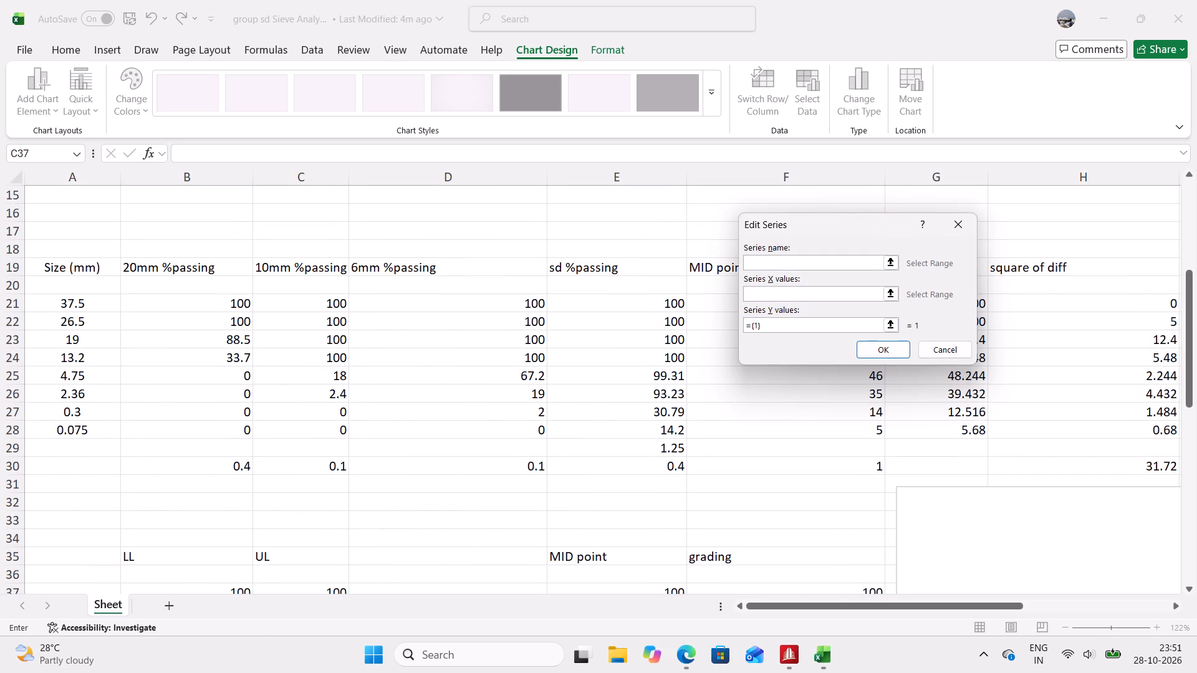
scroll(436, 411, down, 3)
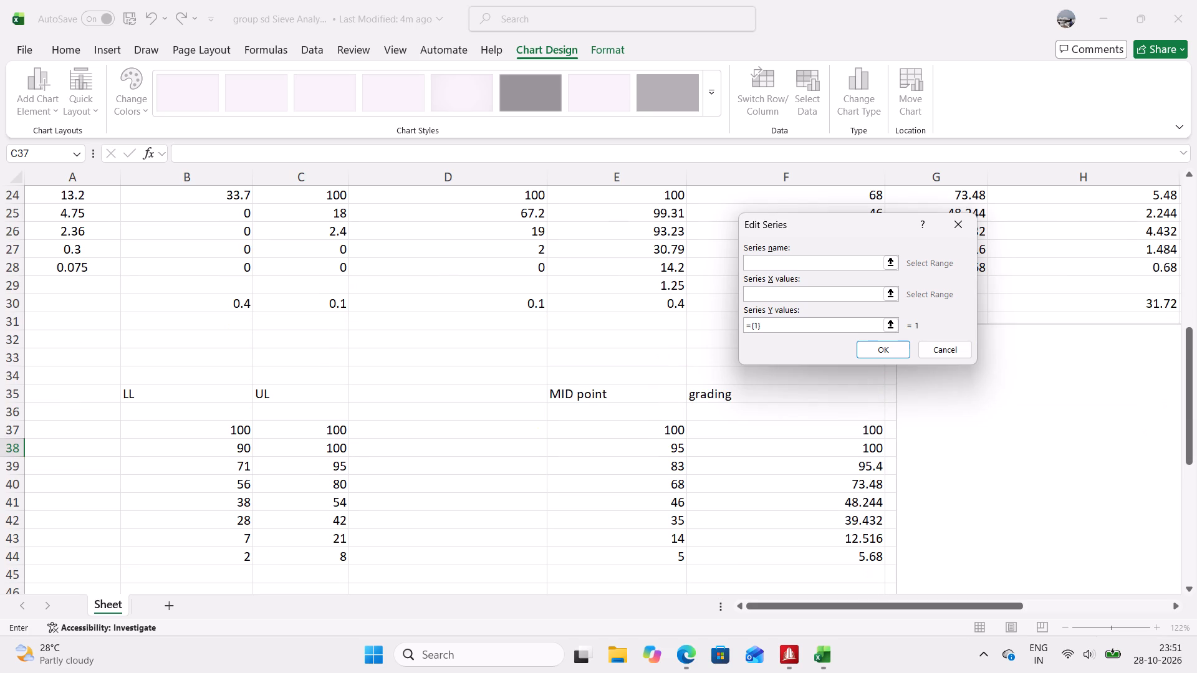
click(605, 399)
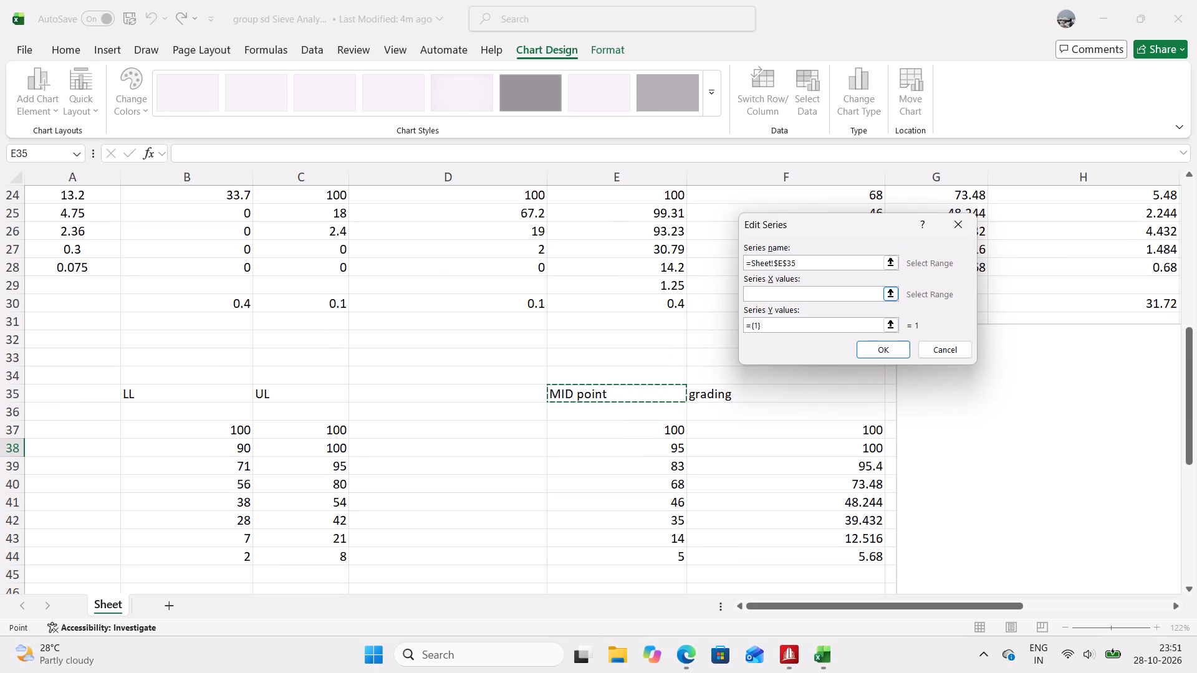
click(769, 295)
scroll(507, 385, up, 3)
drag(96, 305, 90, 339)
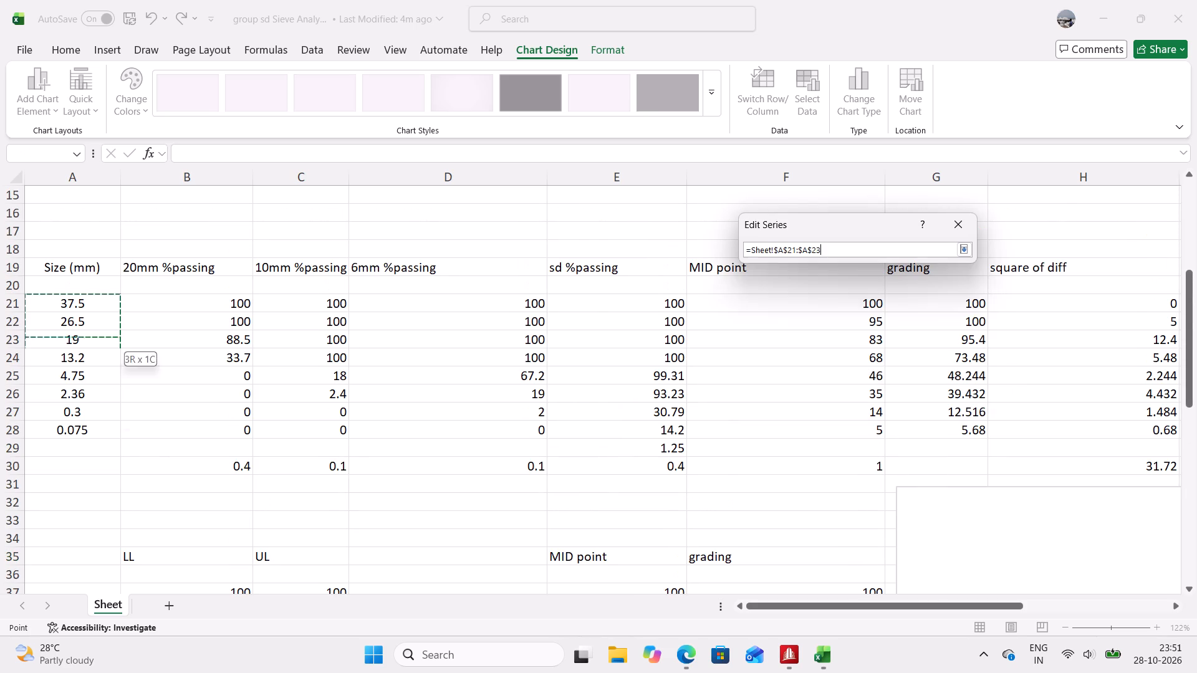
drag(90, 339, 69, 426)
Set the MID point series' Y values to E37:E44 and accept the series.
click(775, 326)
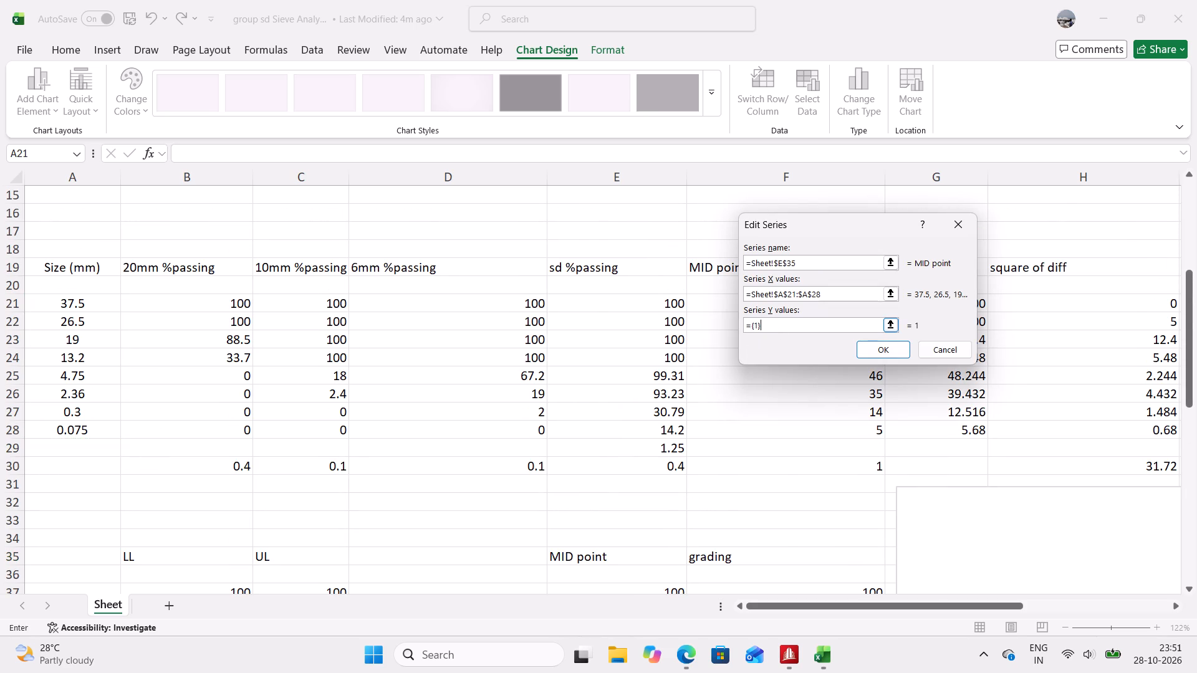
key(BackSpace)
key(BackSpace)
key(BackSpace)
scroll(766, 340, down, 5)
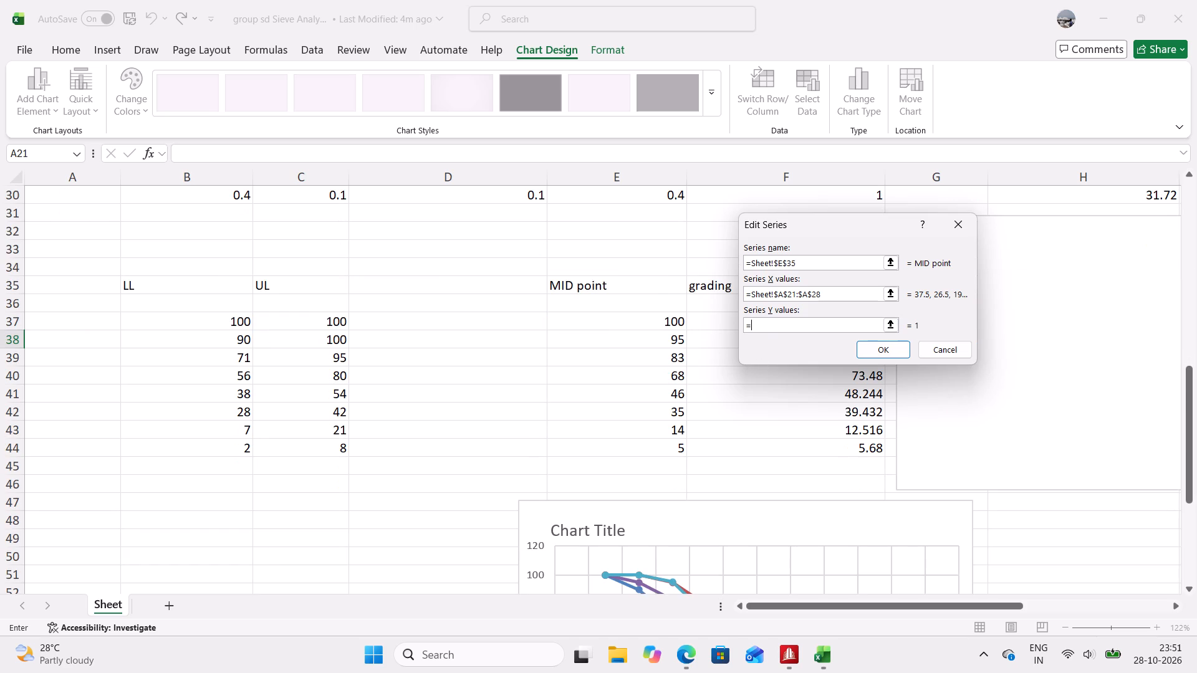
drag(660, 325, 688, 441)
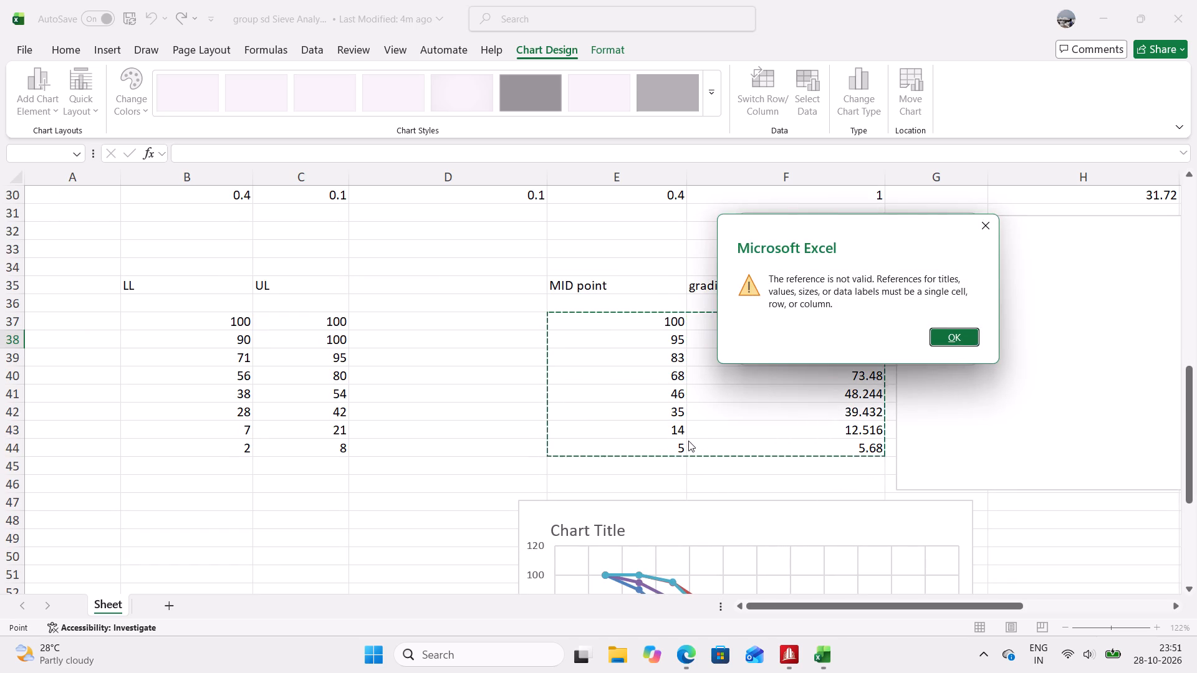
click(968, 338)
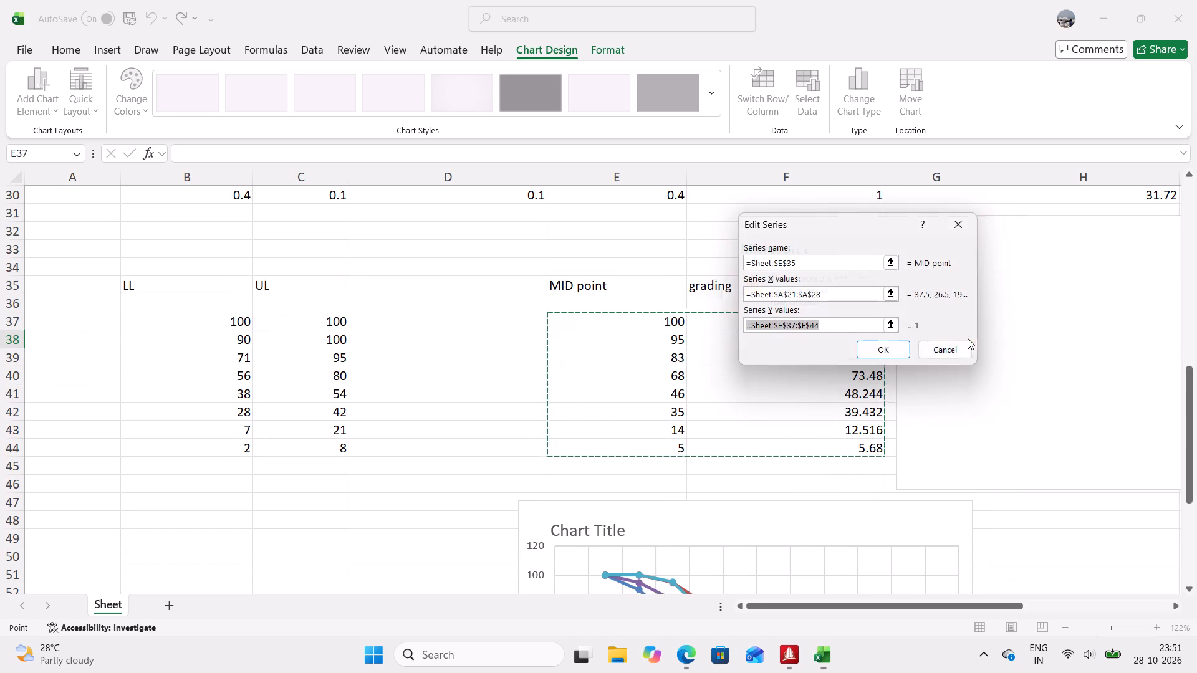
drag(635, 319, 641, 421)
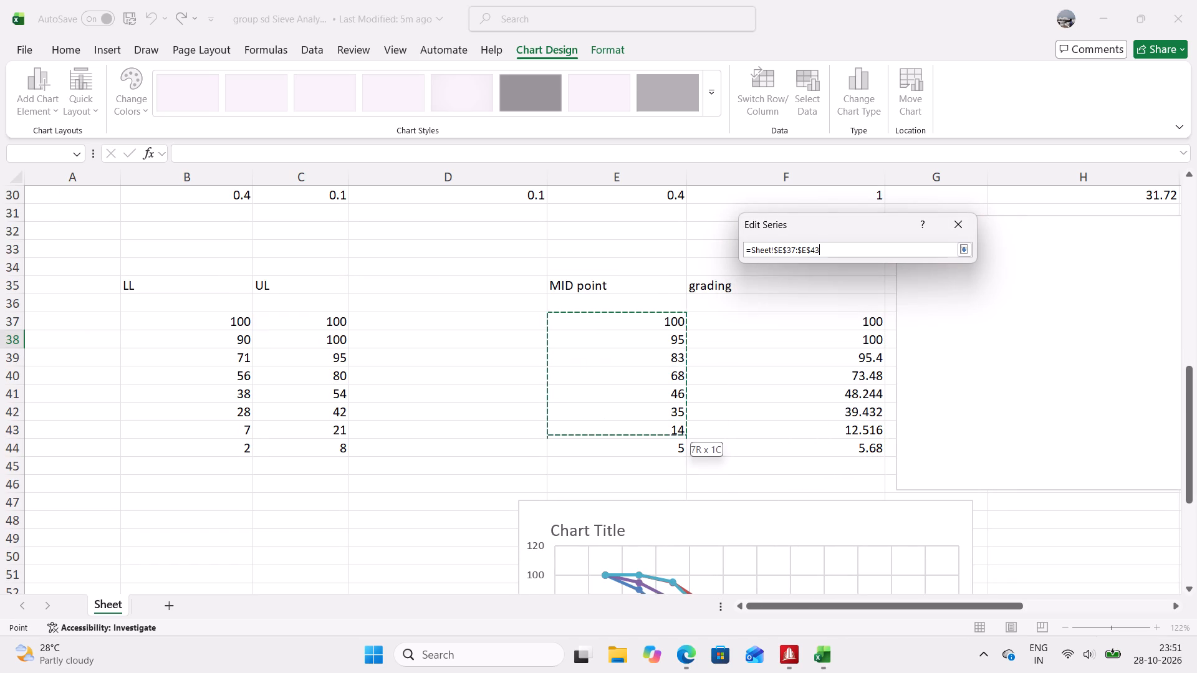
drag(641, 421, 644, 442)
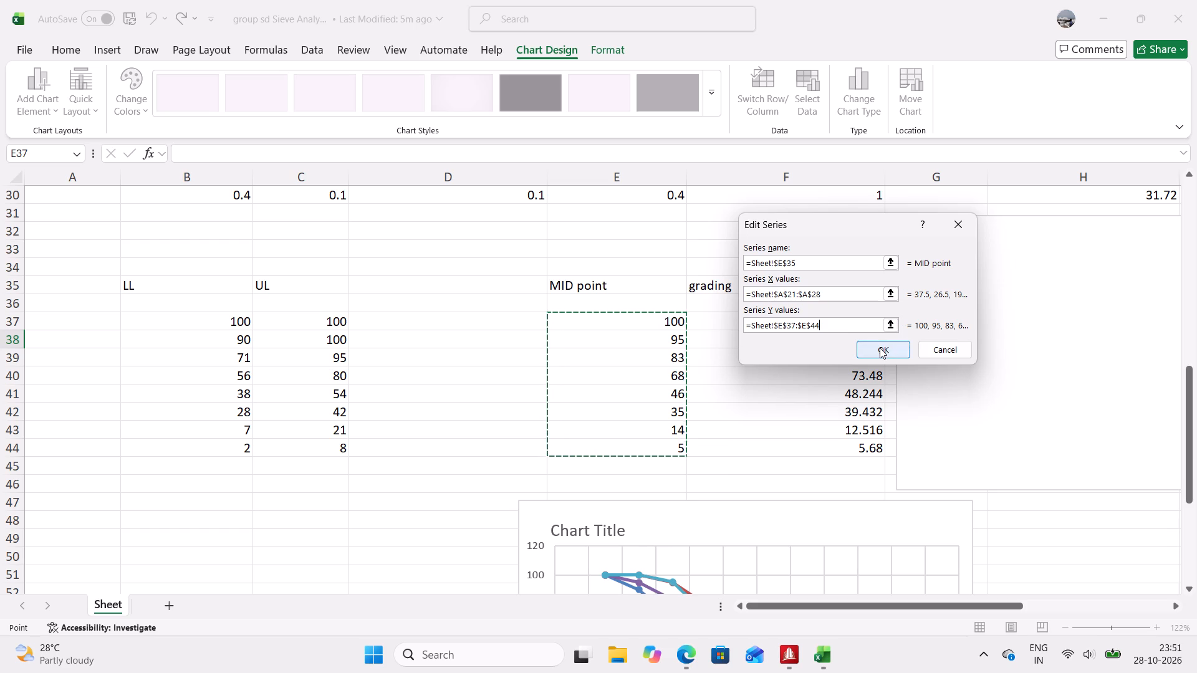
click(880, 348)
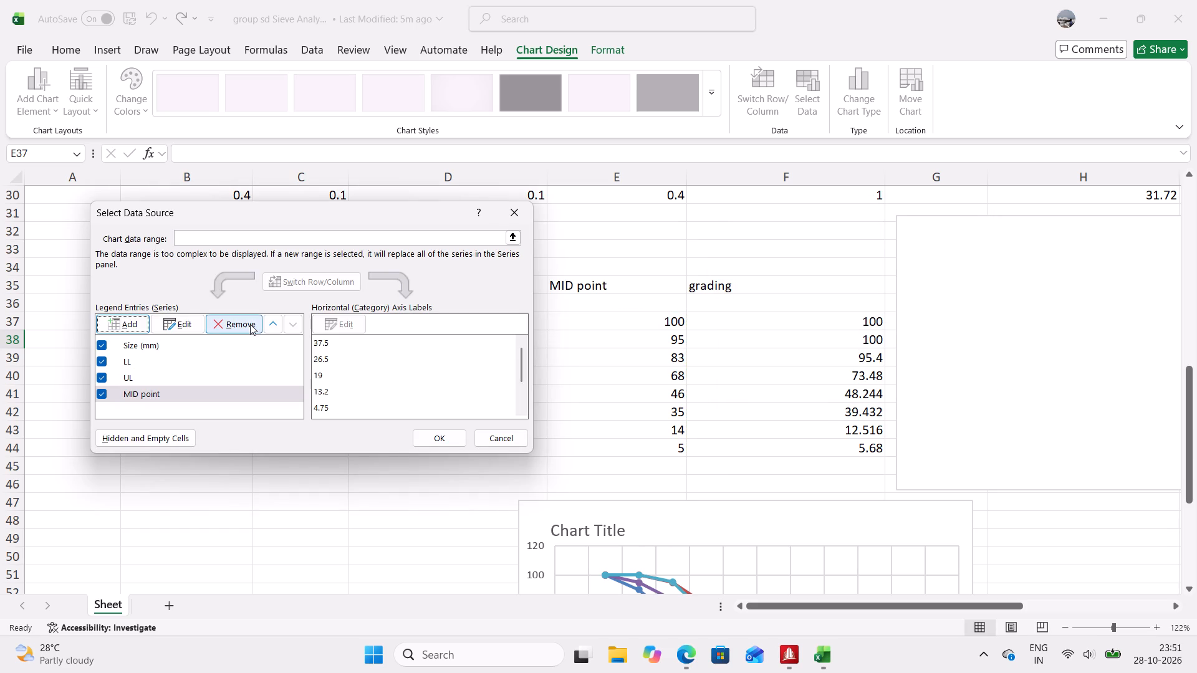
Add another series with its name linked to F36 and the sieve sizes A21:A28 as X values.
click(130, 332)
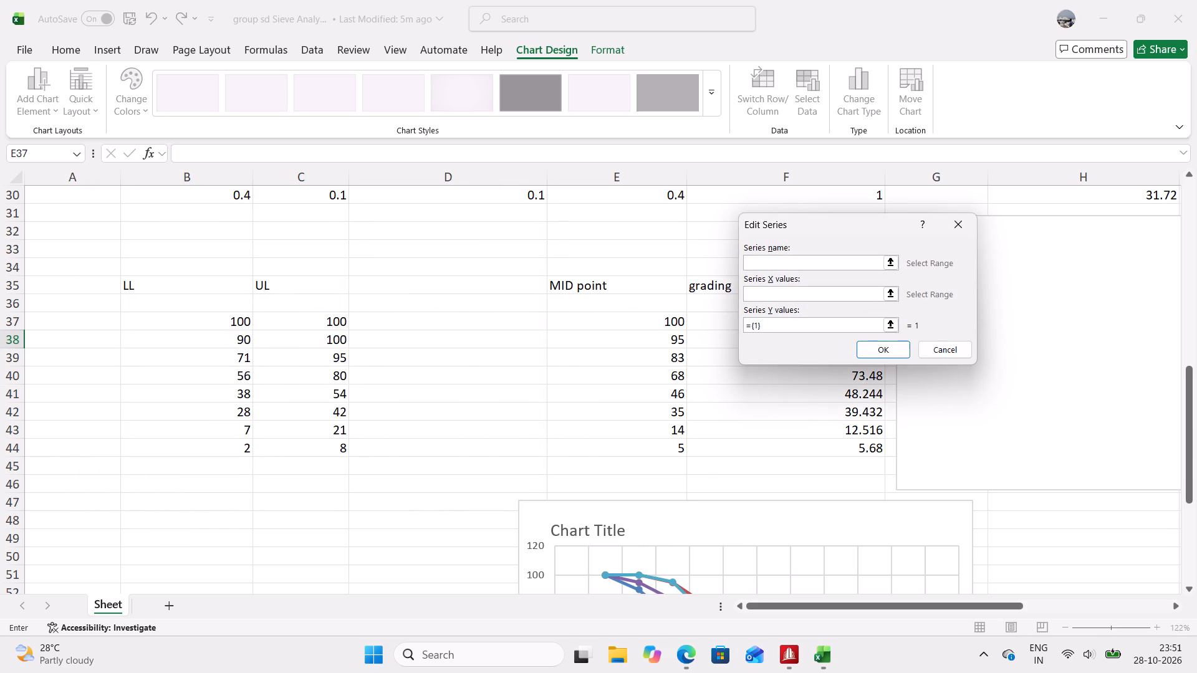
scroll(514, 353, up, 3)
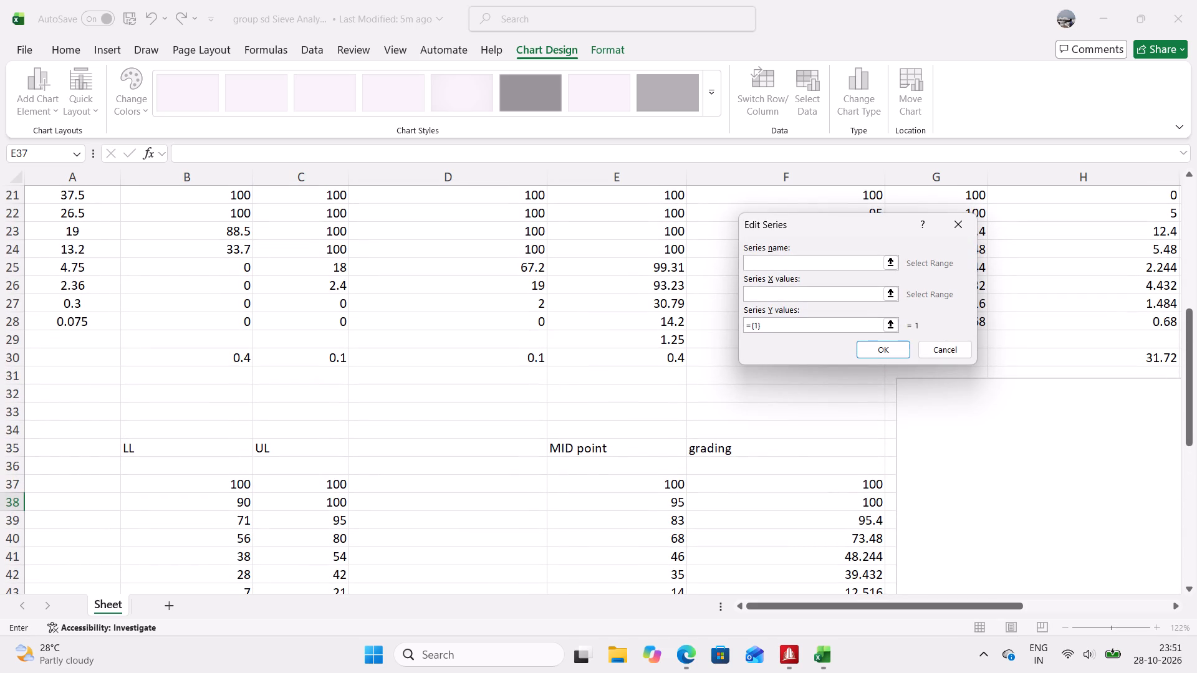
click(759, 457)
click(762, 287)
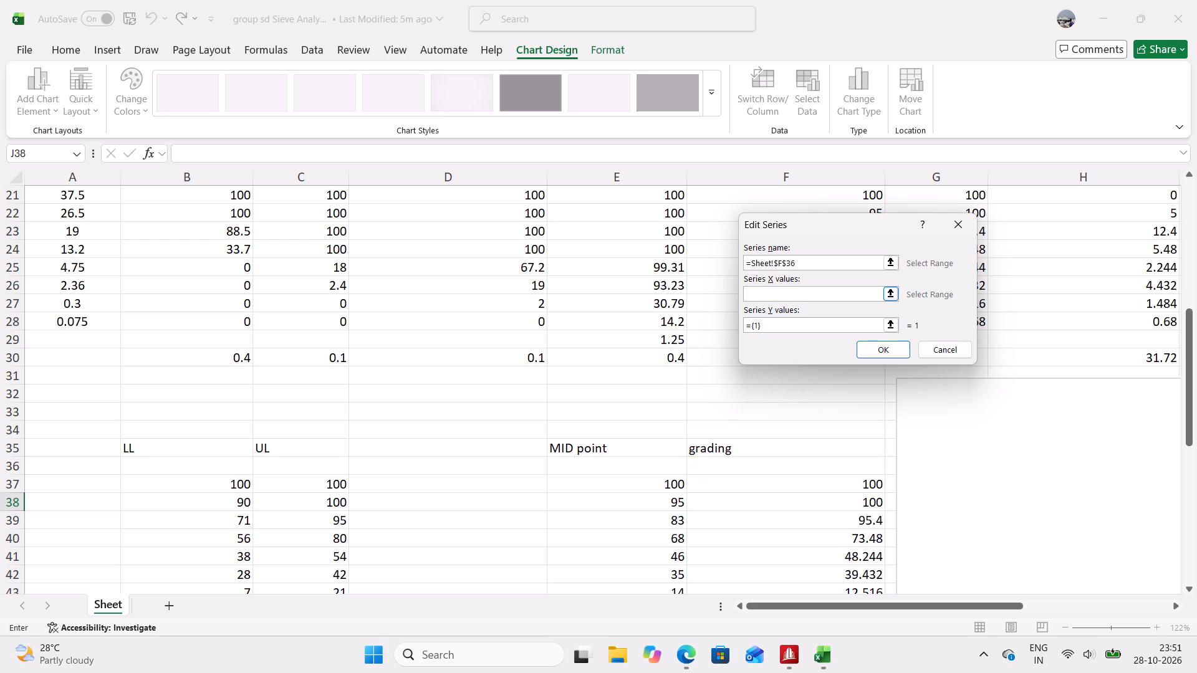
click(762, 290)
scroll(373, 265, up, 2)
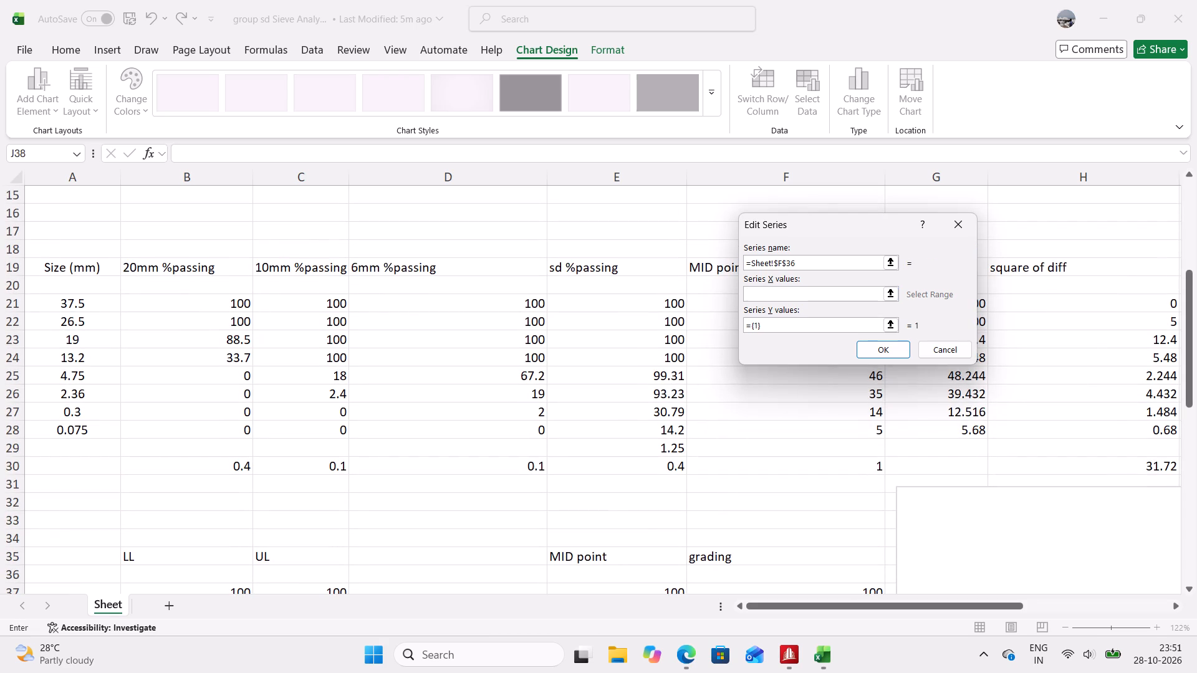
drag(93, 303, 74, 432)
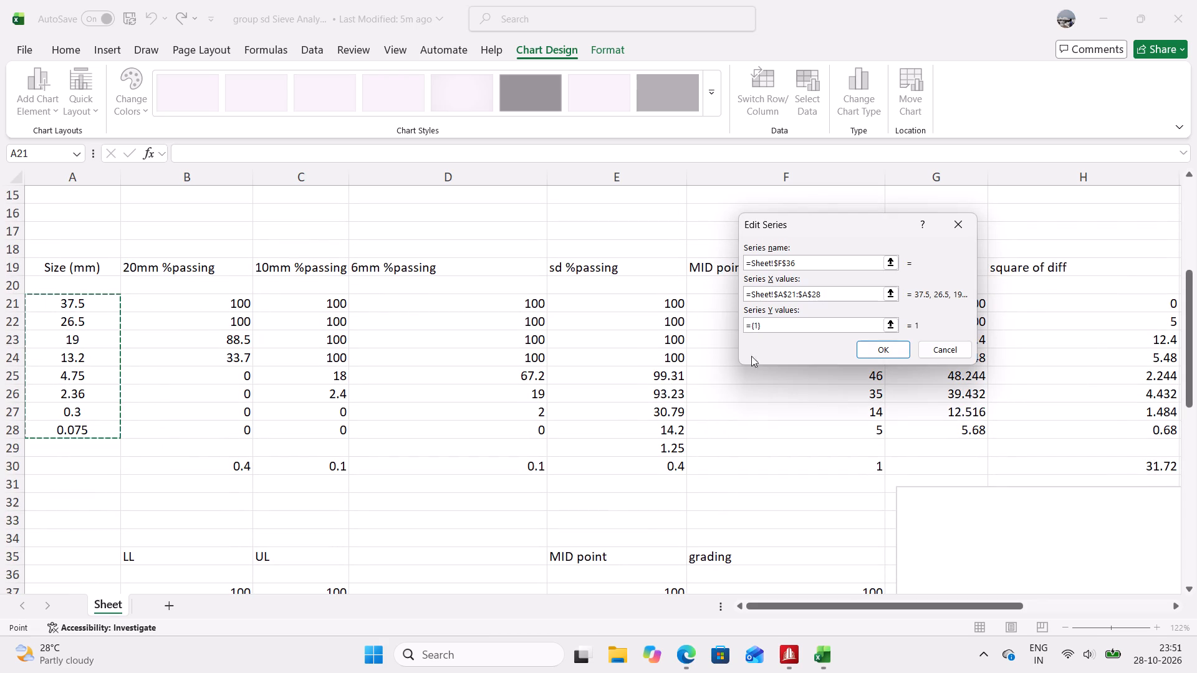
Set the new series' Y values to the grading figures F37:F44 and accept the series.
click(774, 323)
key(BackSpace)
key(BackSpace)
key(BackSpace)
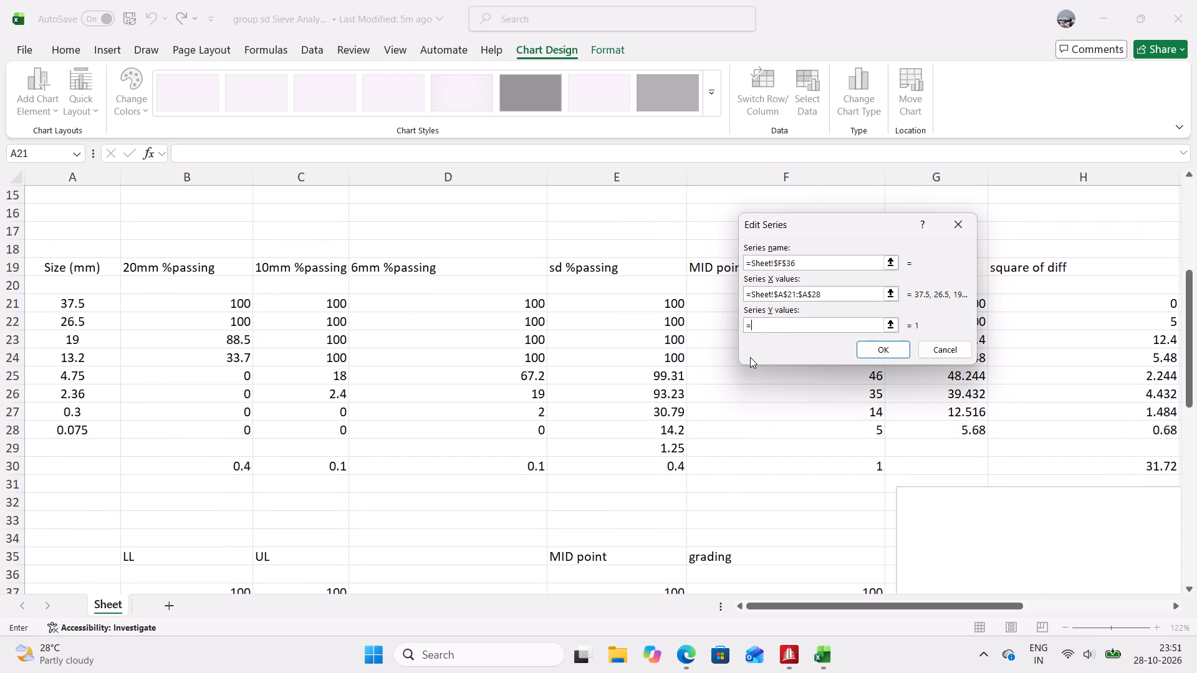
scroll(750, 382, down, 3)
drag(782, 425, 792, 547)
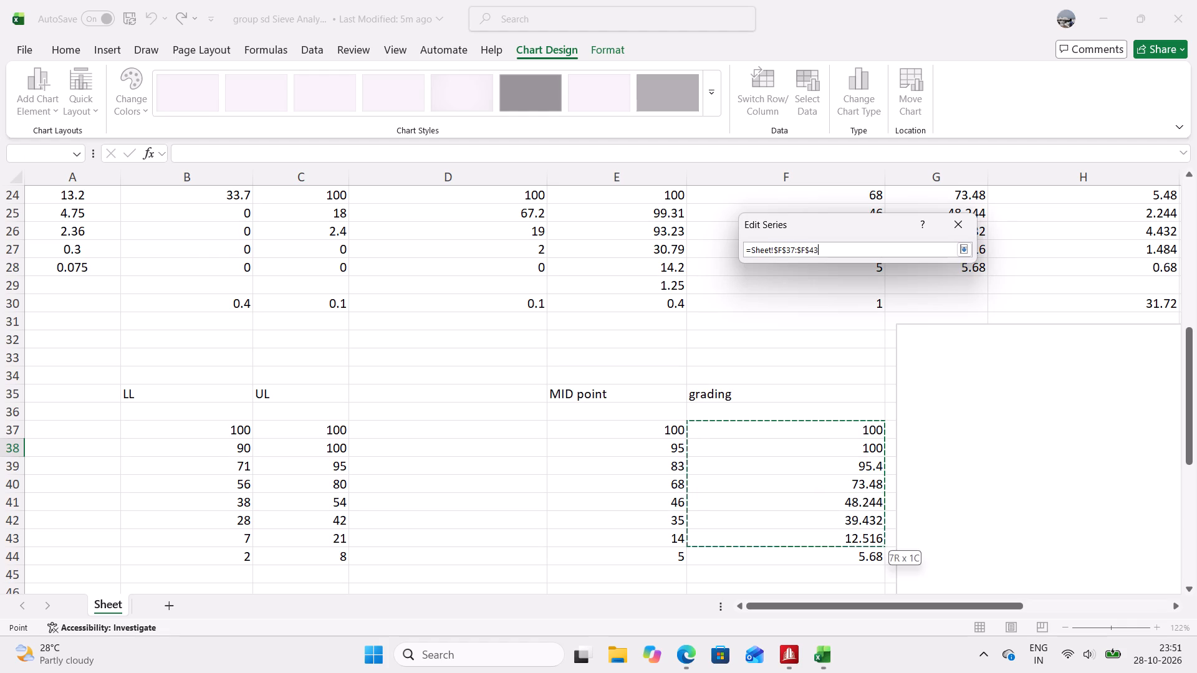
drag(792, 547, 792, 550)
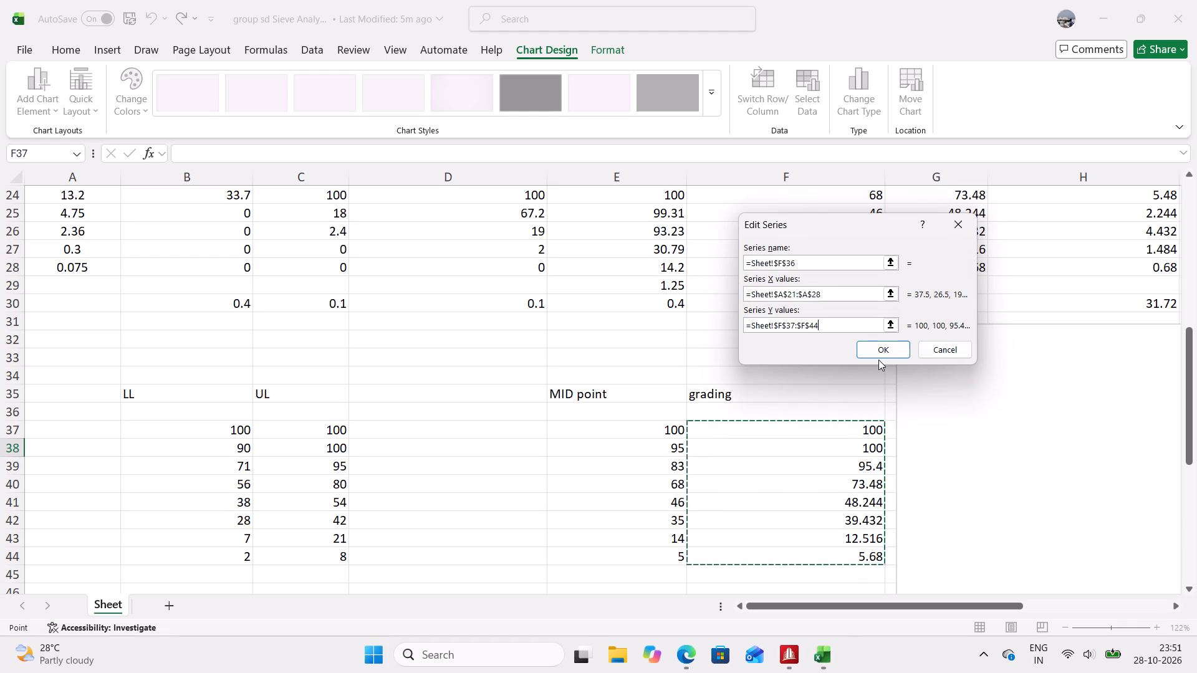
click(878, 358)
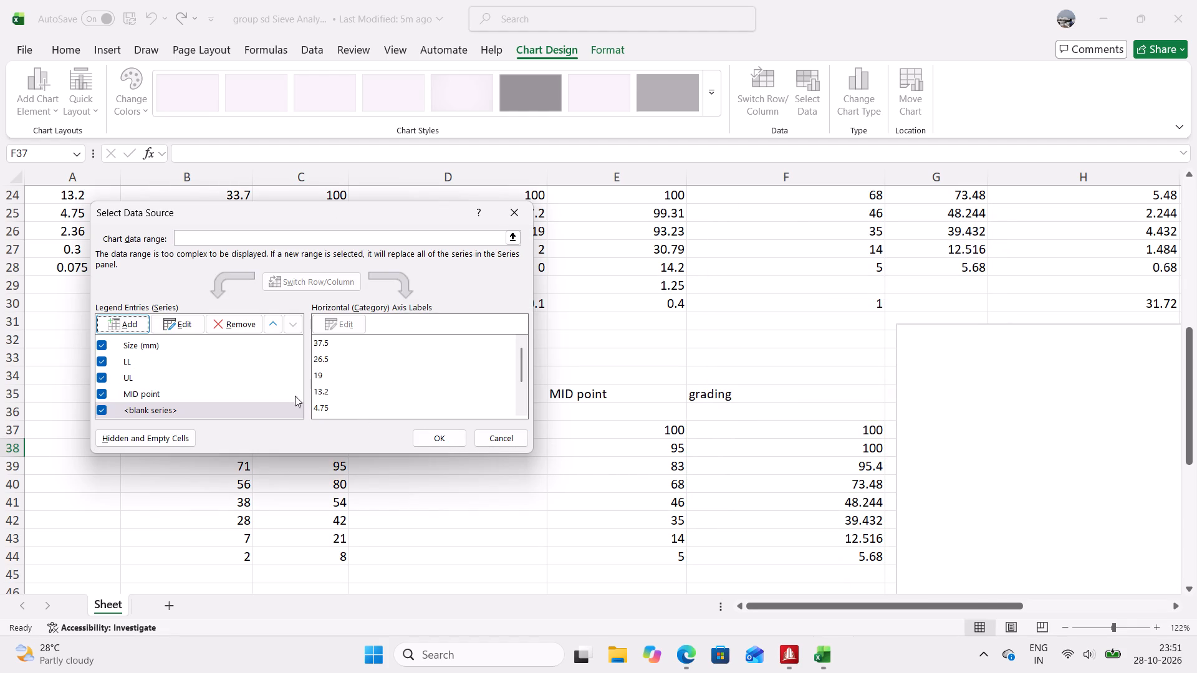
Relink the blank series' name to the grading header F35 and apply the chart's data source changes.
click(185, 318)
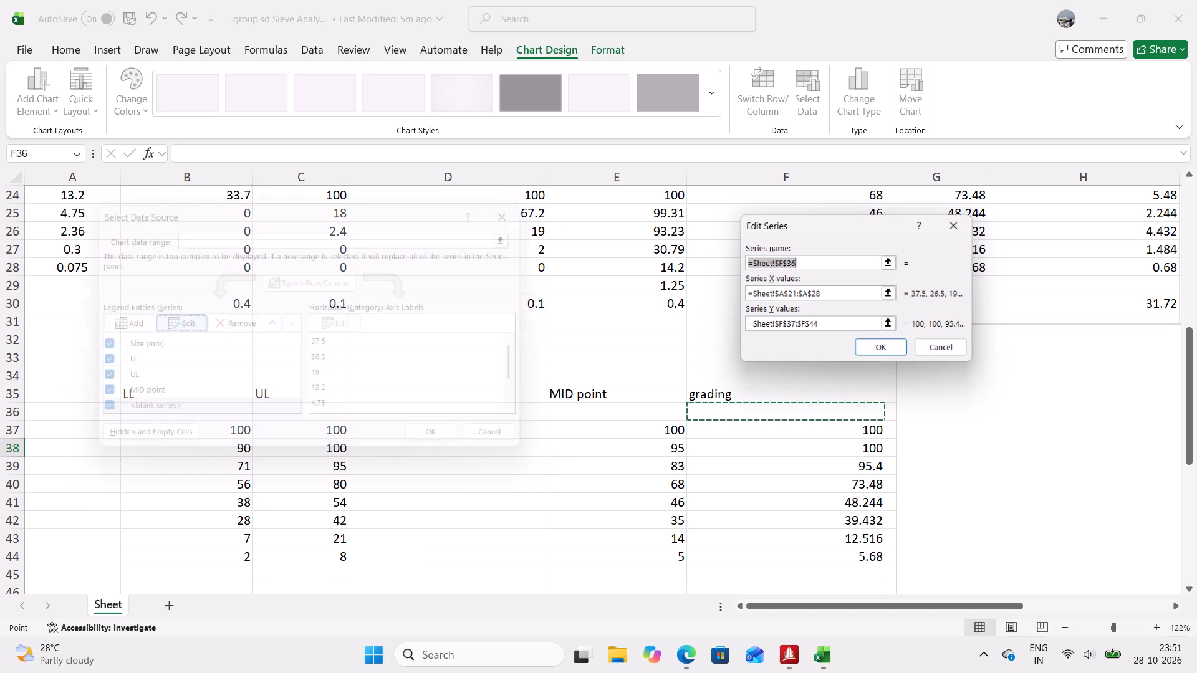
scroll(669, 336, up, 2)
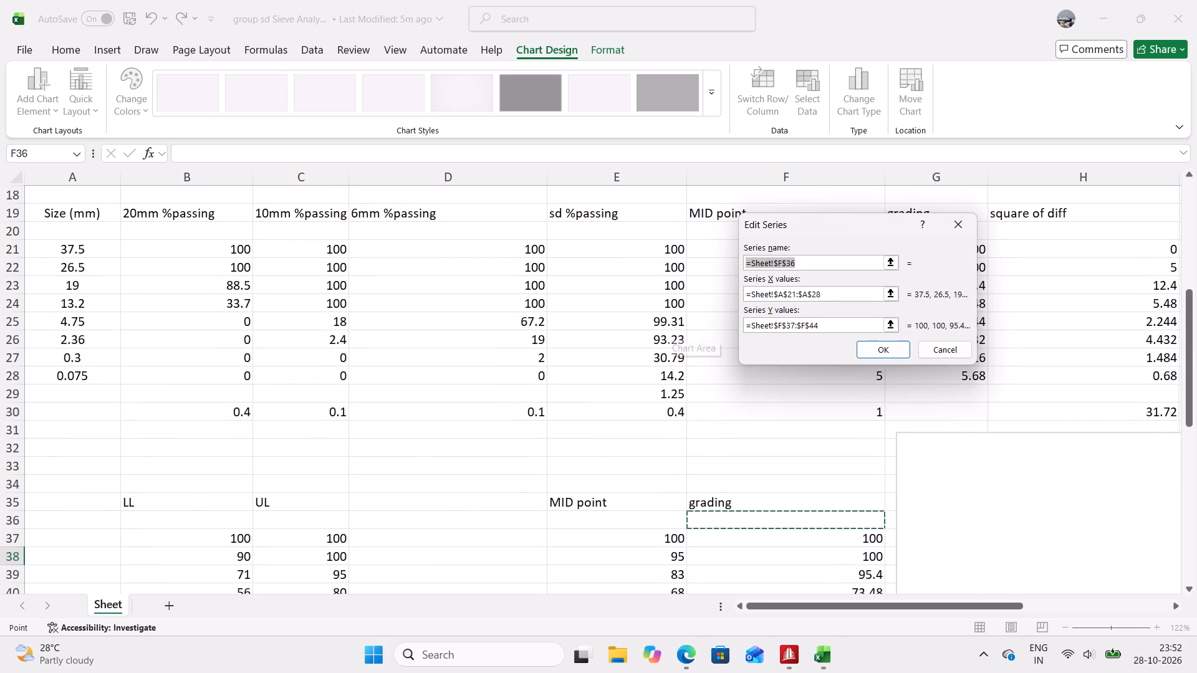
click(747, 500)
click(890, 357)
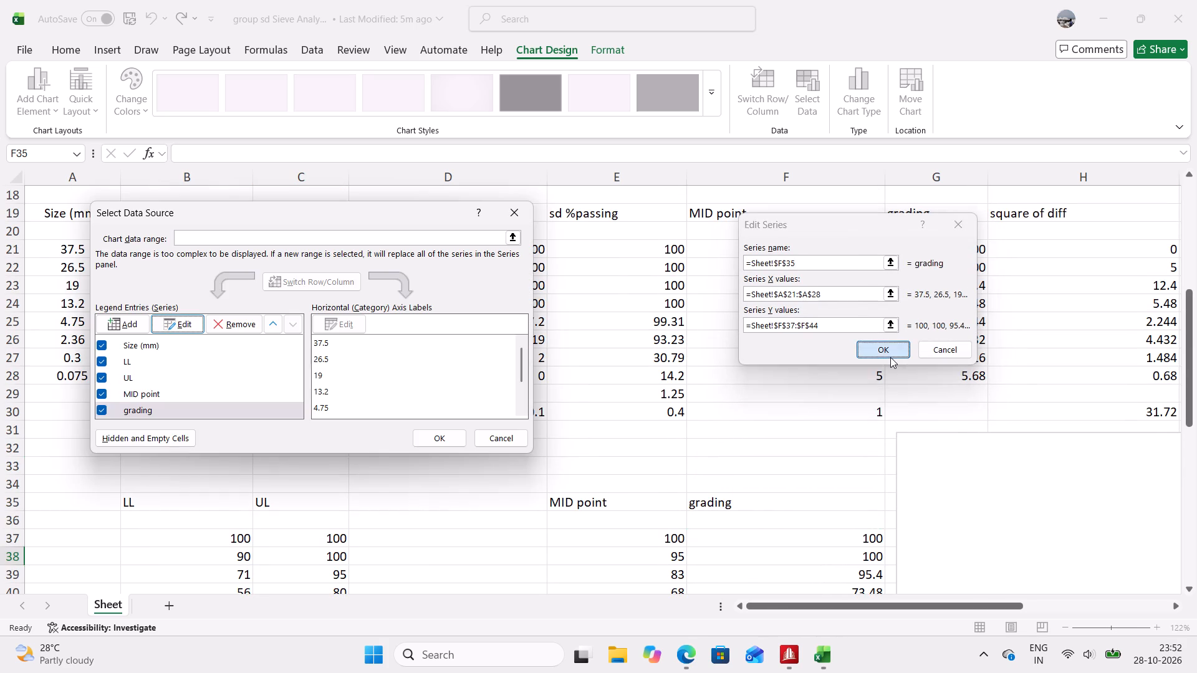
click(436, 433)
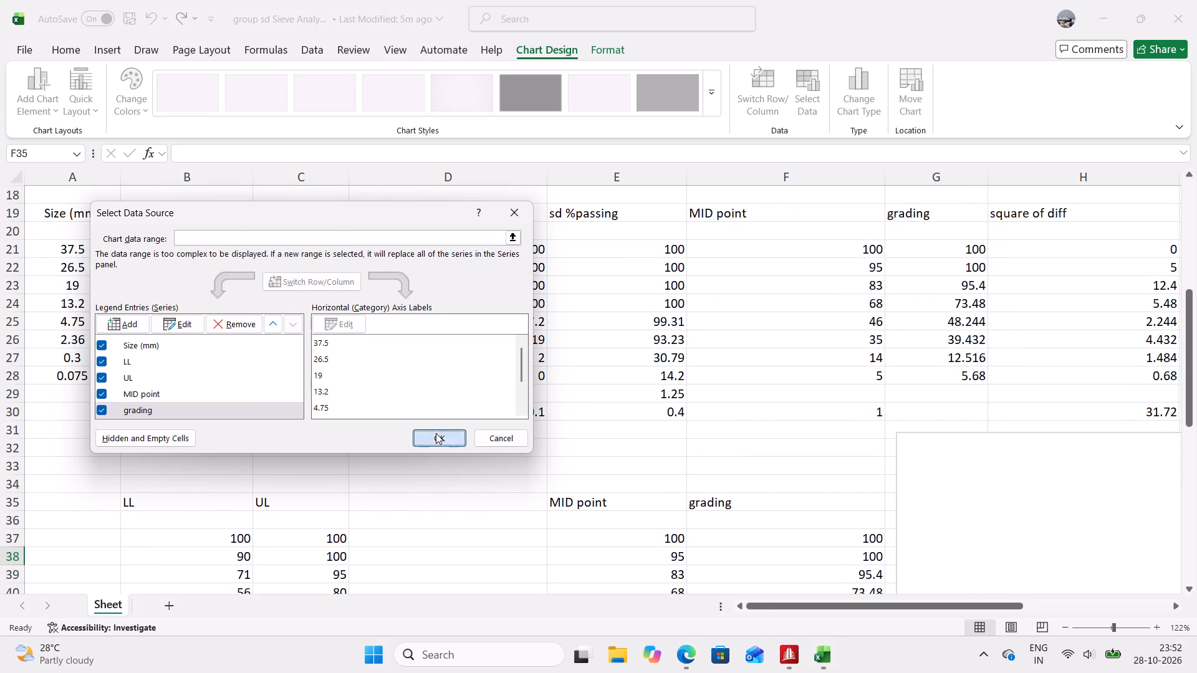
Set the scatter chart's horizontal axis to a logarithmic scale with base 10.
scroll(751, 441, down, 1)
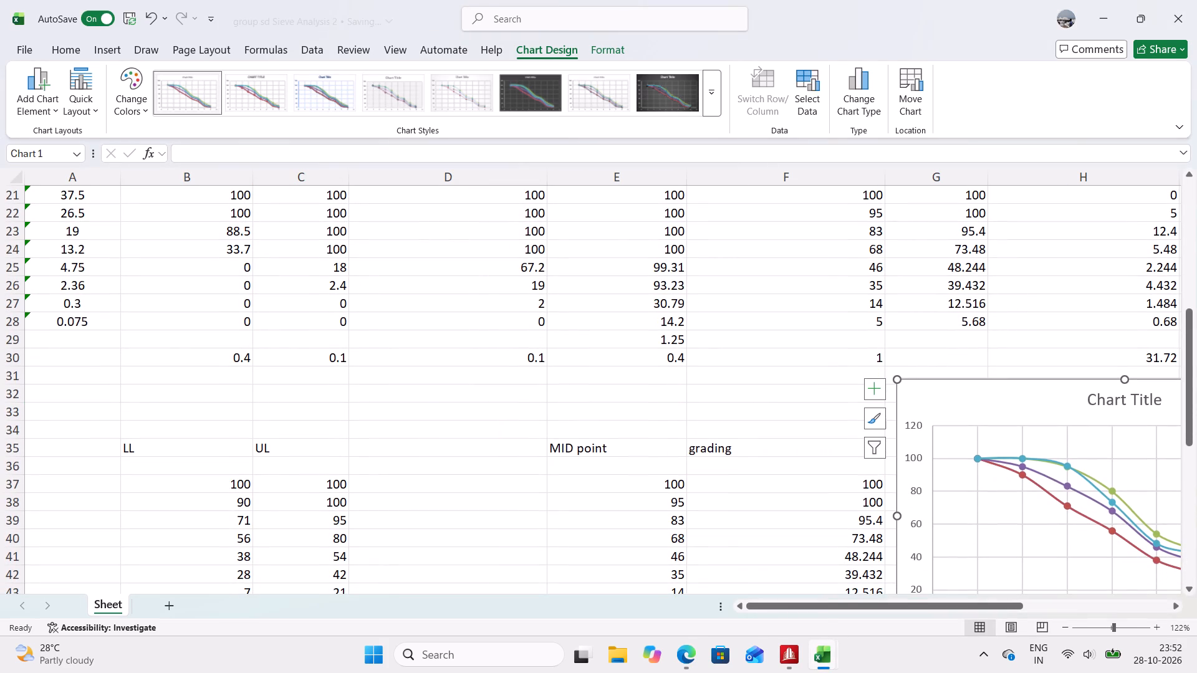
drag(820, 607, 838, 608)
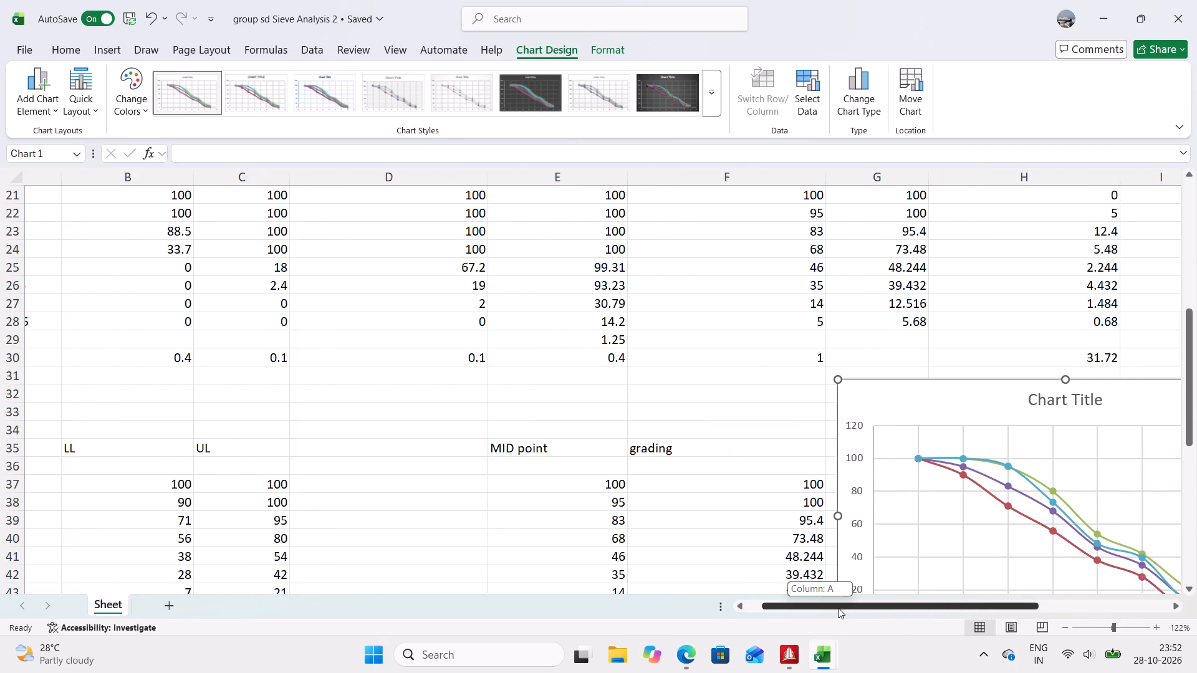
drag(838, 608, 852, 608)
scroll(893, 489, down, 2)
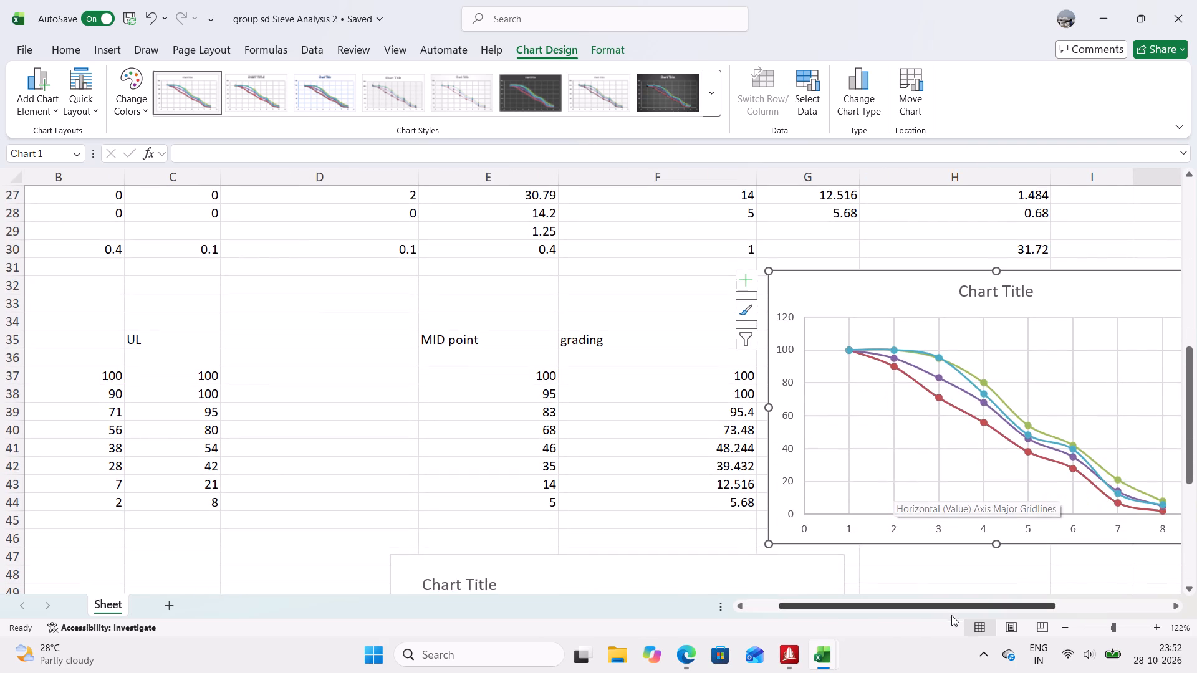
drag(949, 605, 1014, 609)
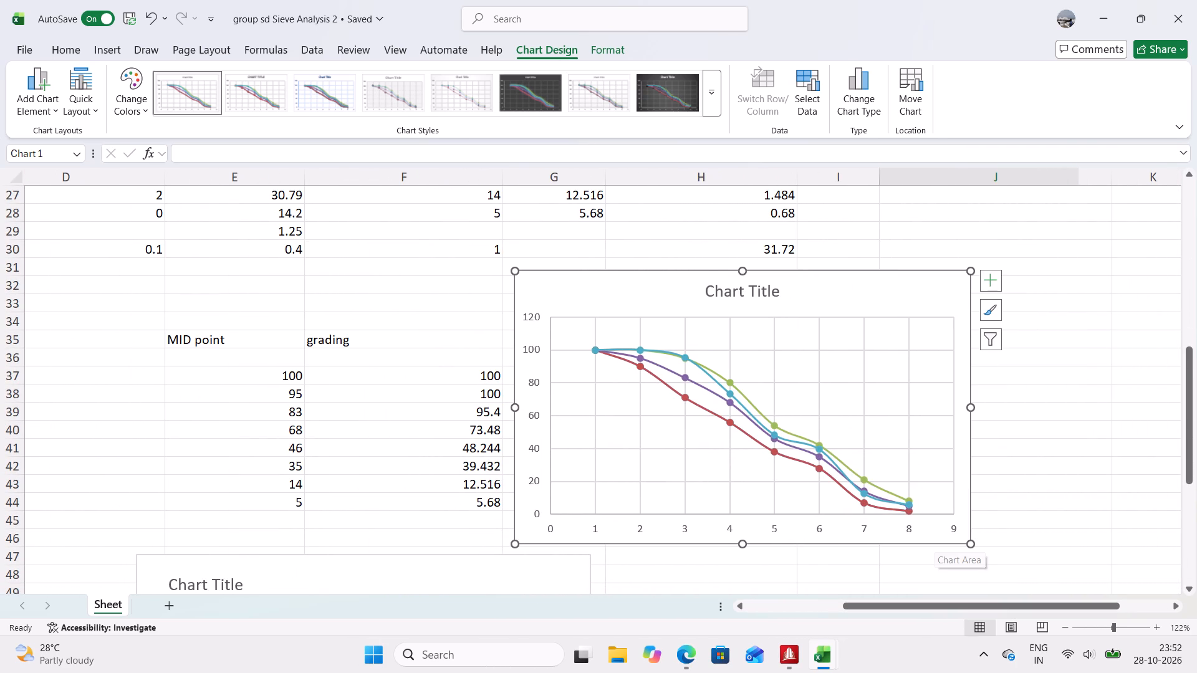
right_click(848, 530)
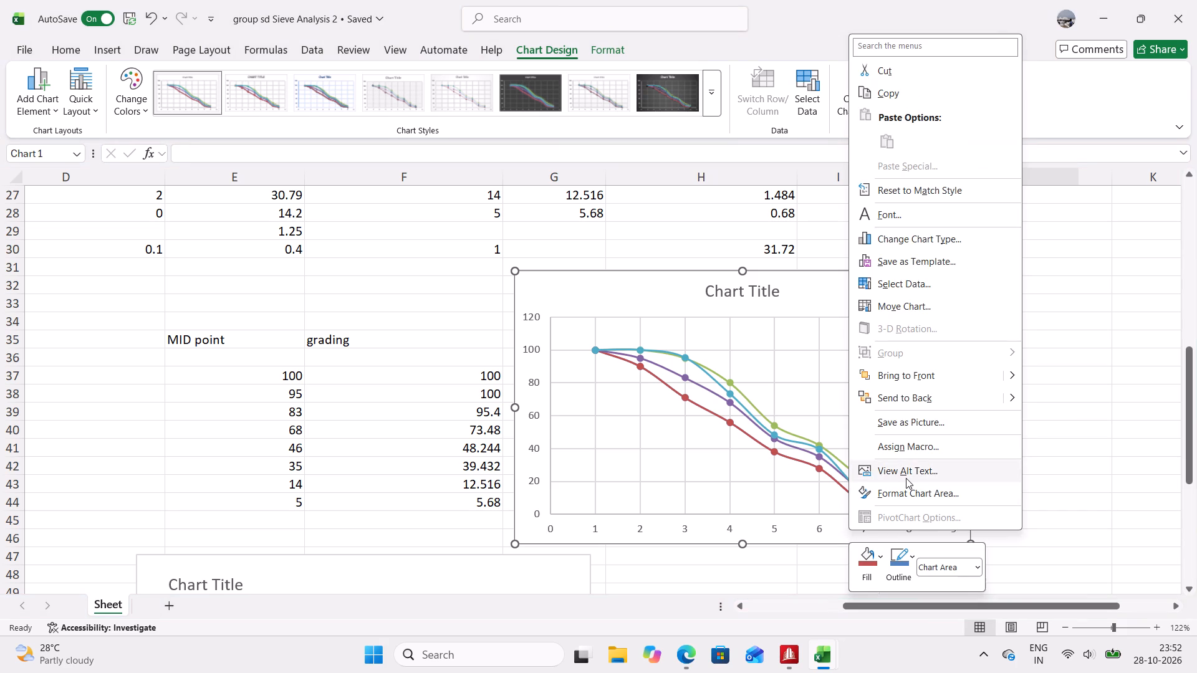
click(906, 485)
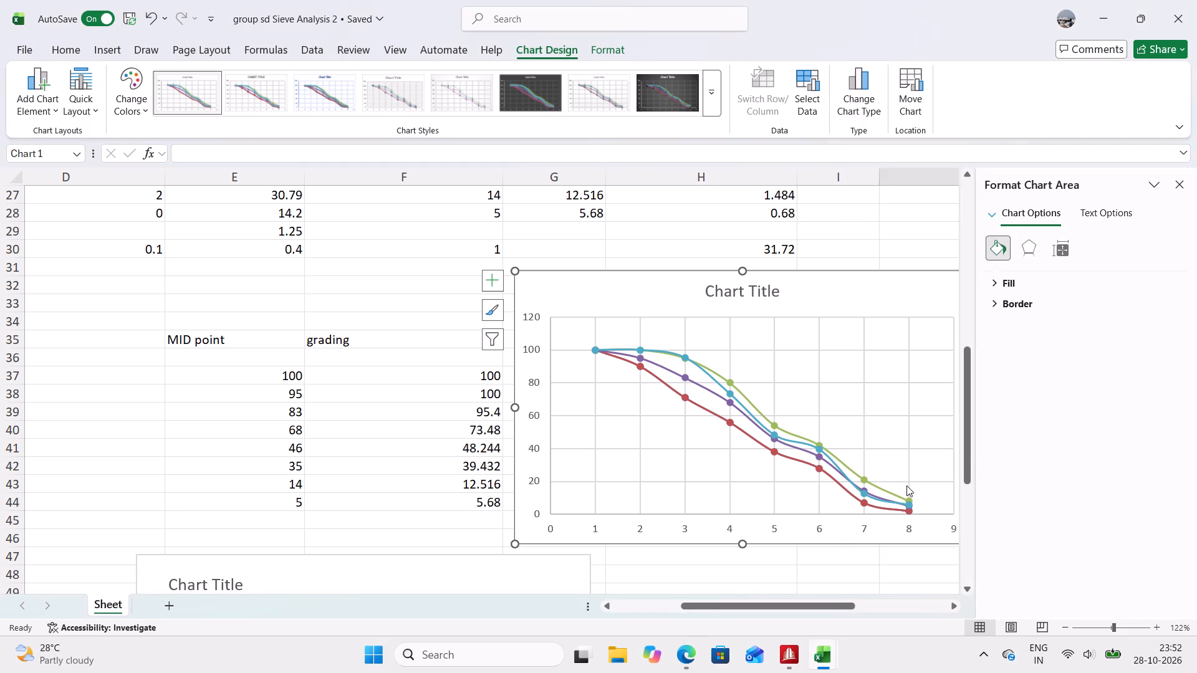
right_click(805, 528)
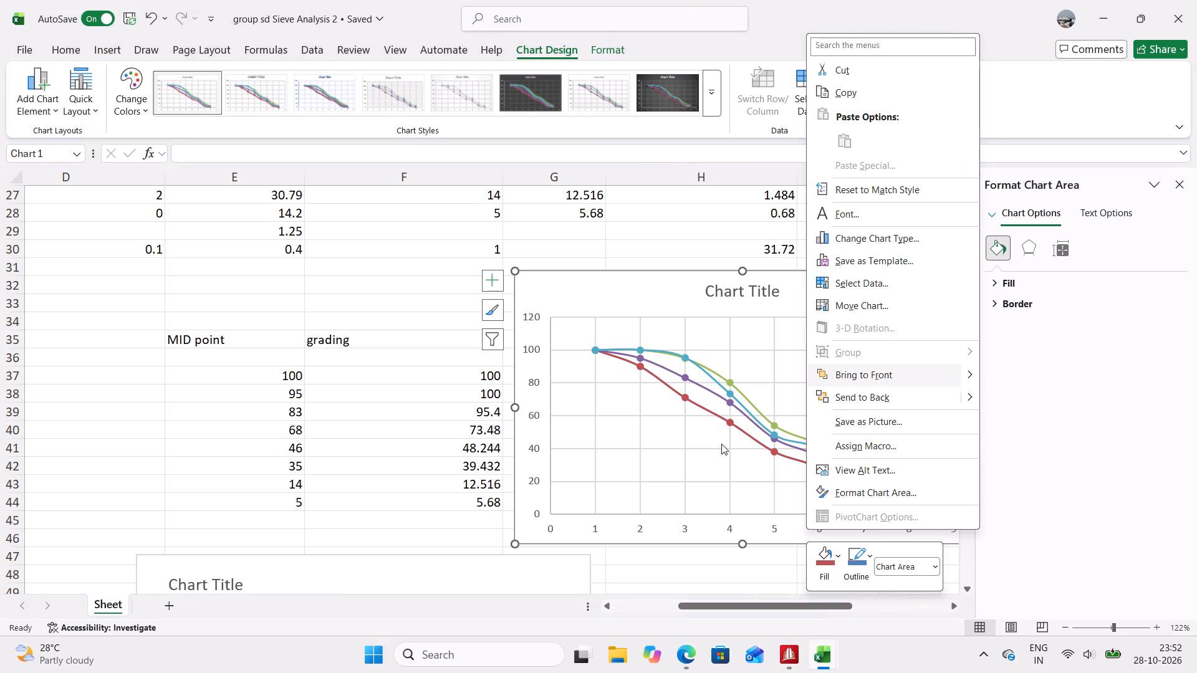
right_click(729, 530)
right_click(729, 530)
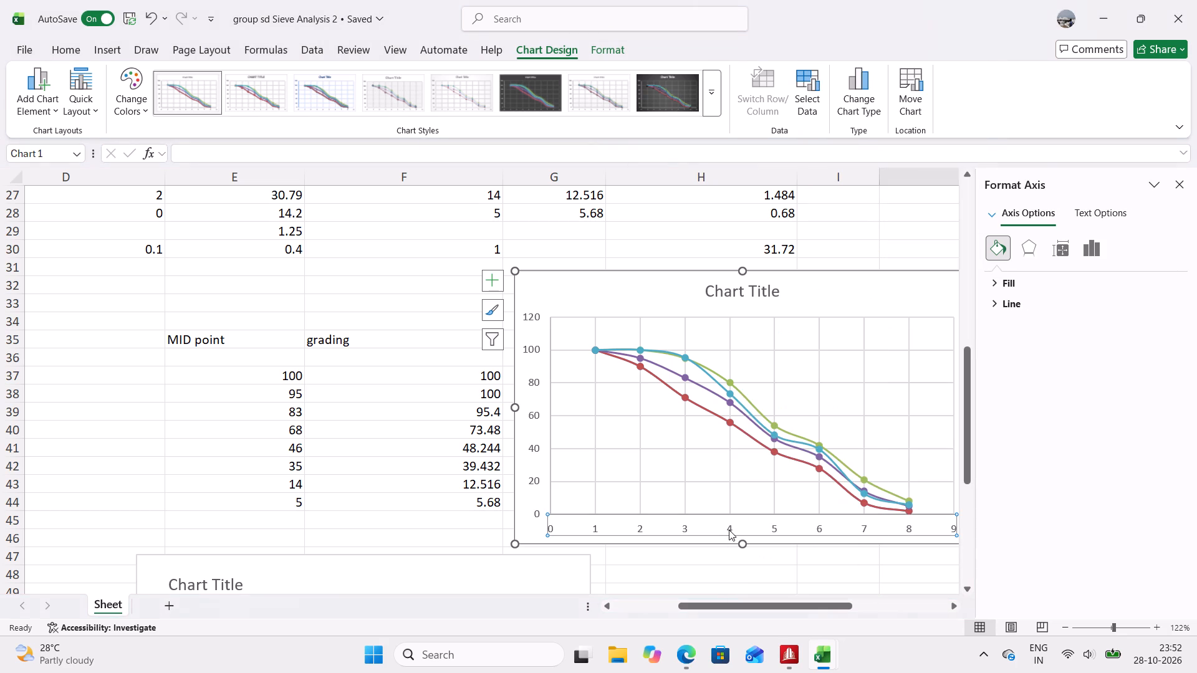
click(1101, 249)
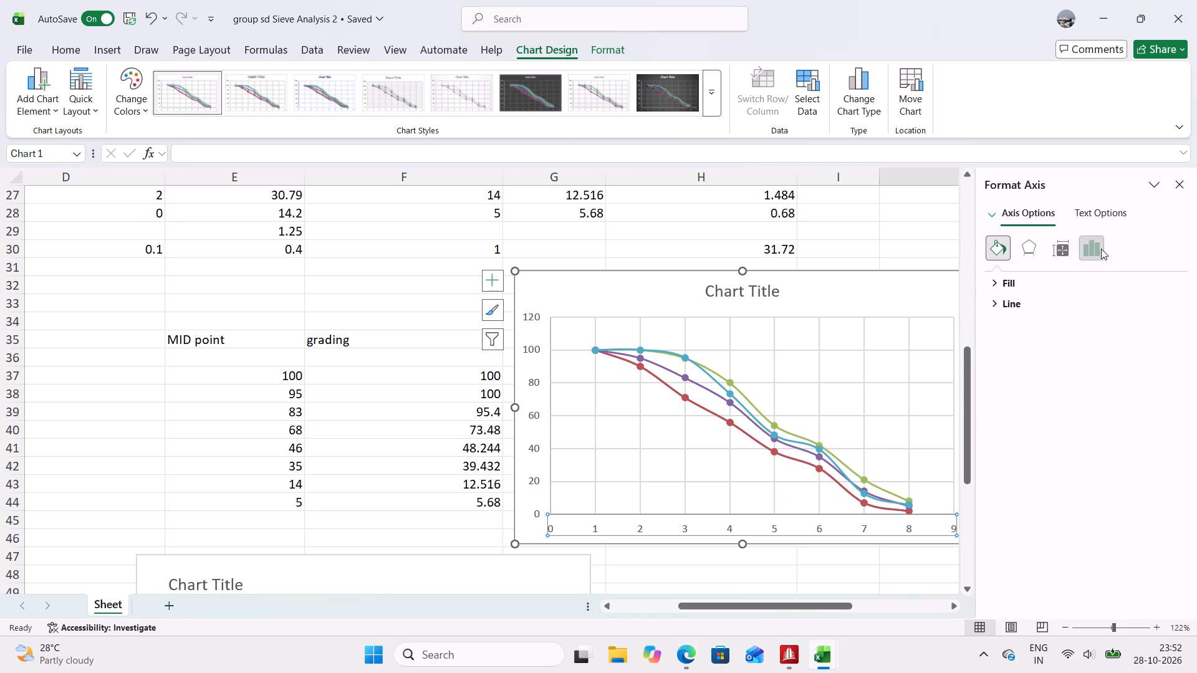
click(1017, 288)
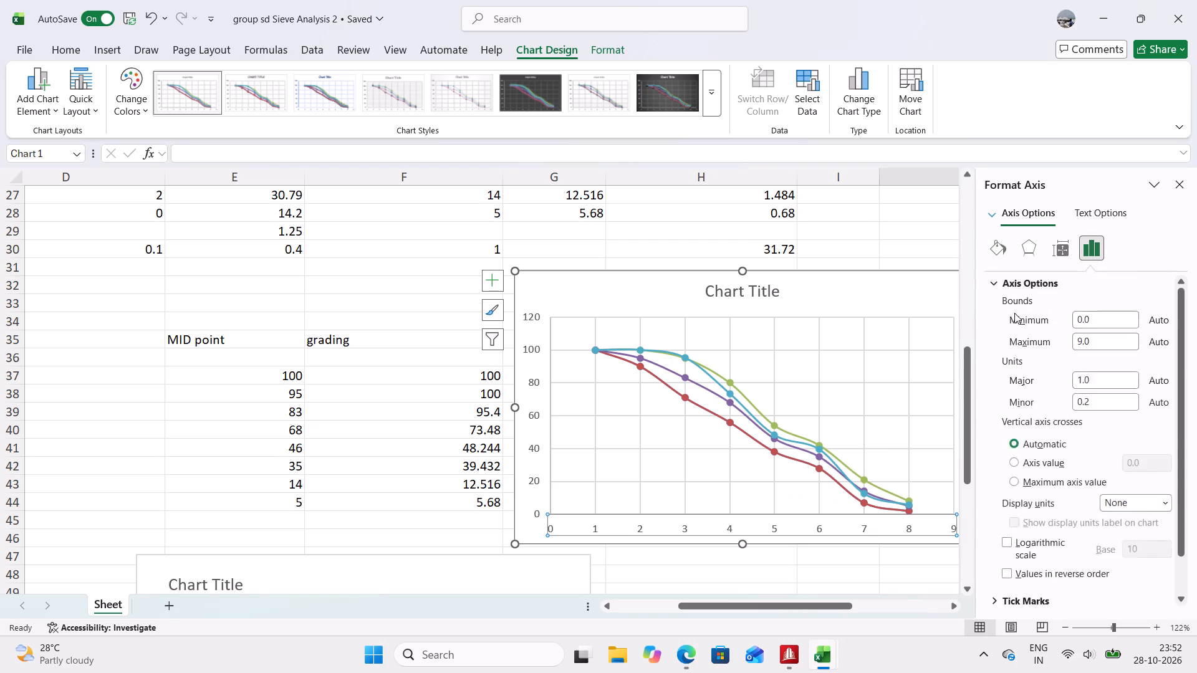
scroll(1014, 341, down, 4)
click(1004, 495)
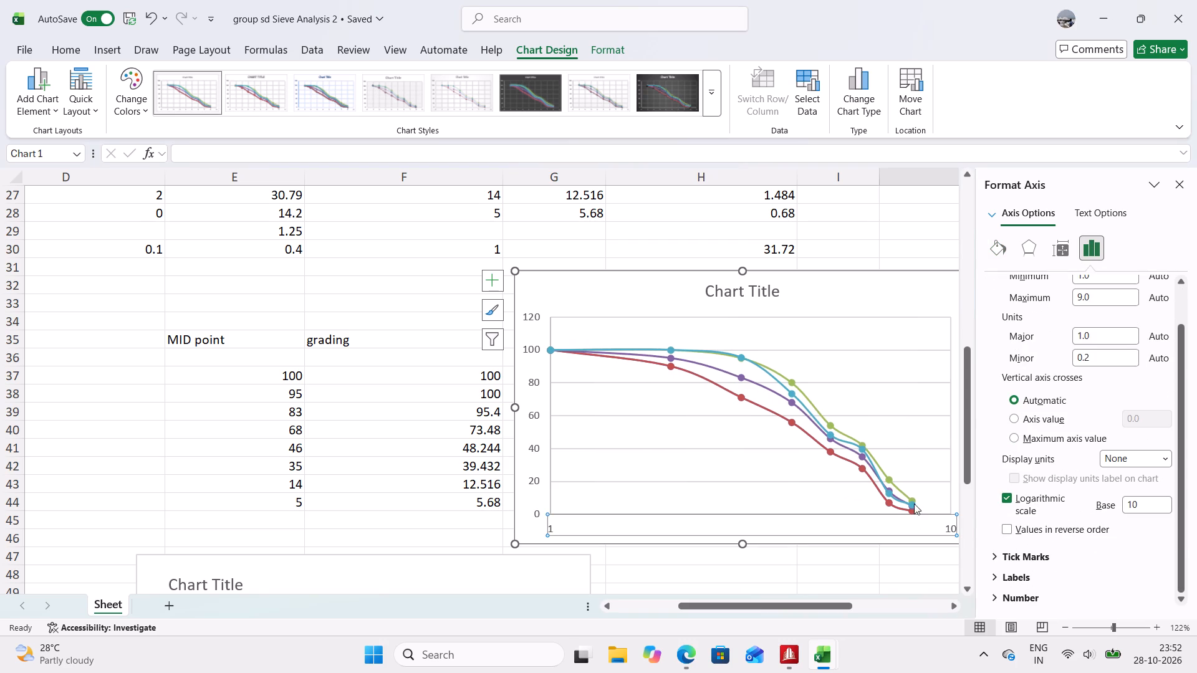
Show the horizontal axis values in reverse order.
drag(840, 599, 873, 606)
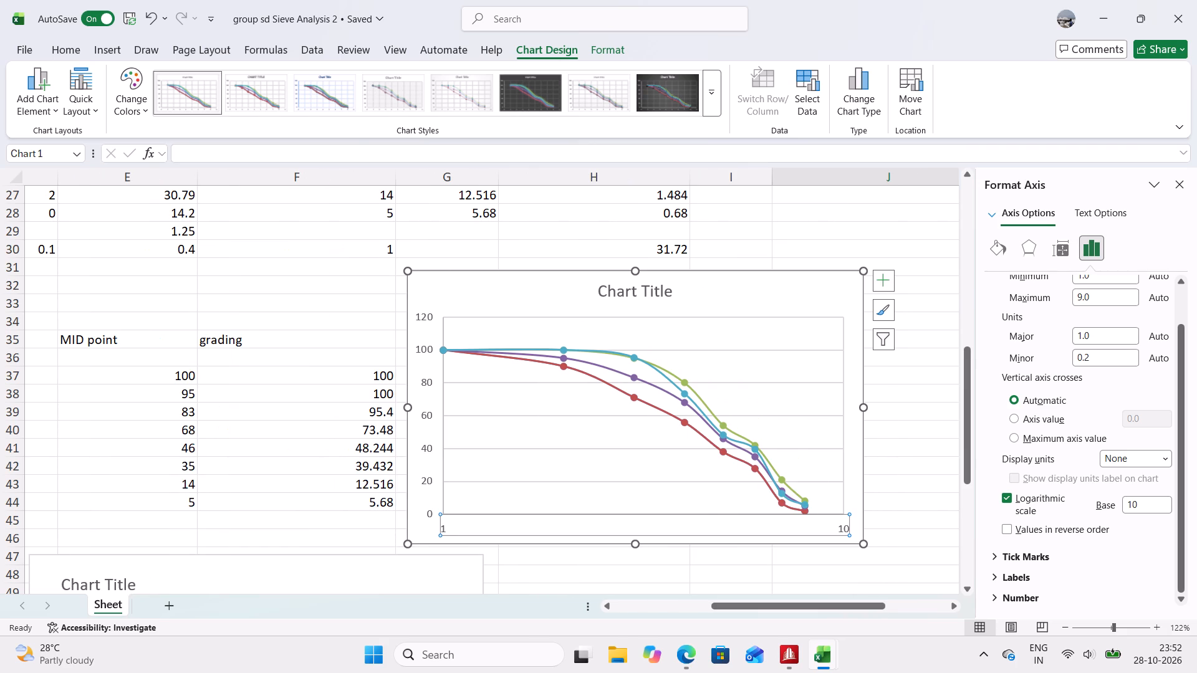
click(1008, 527)
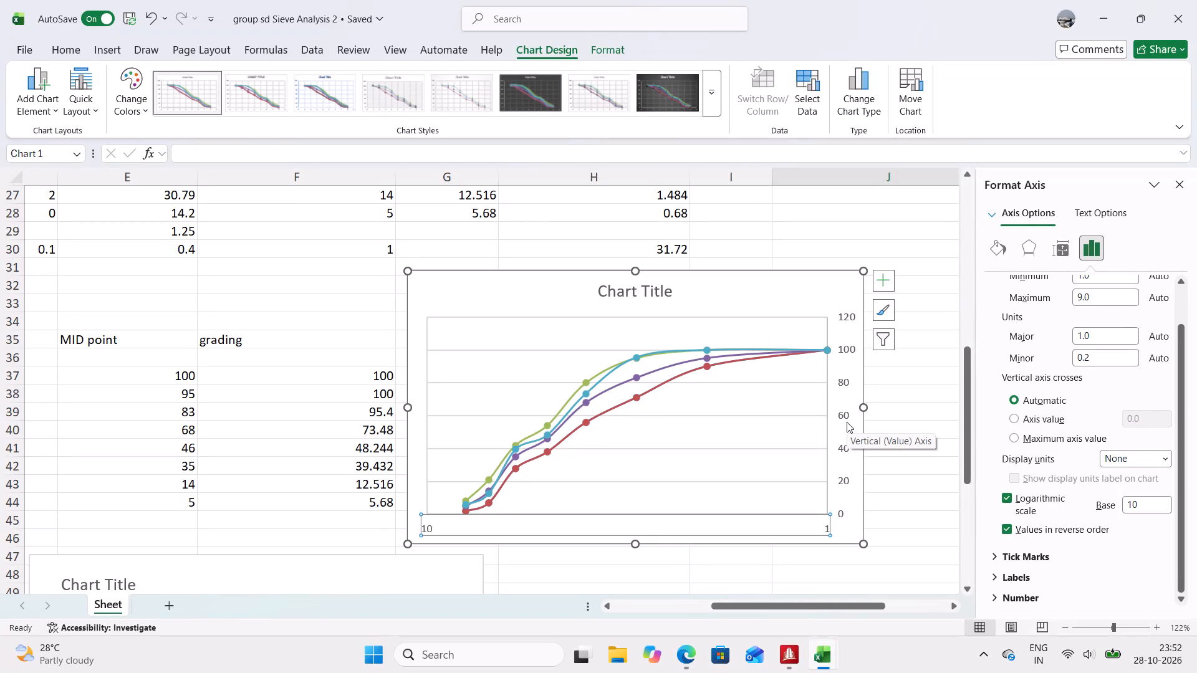
Compare the reformatted scatter chart with the other chart placed below it on the sheet.
scroll(703, 422, down, 1)
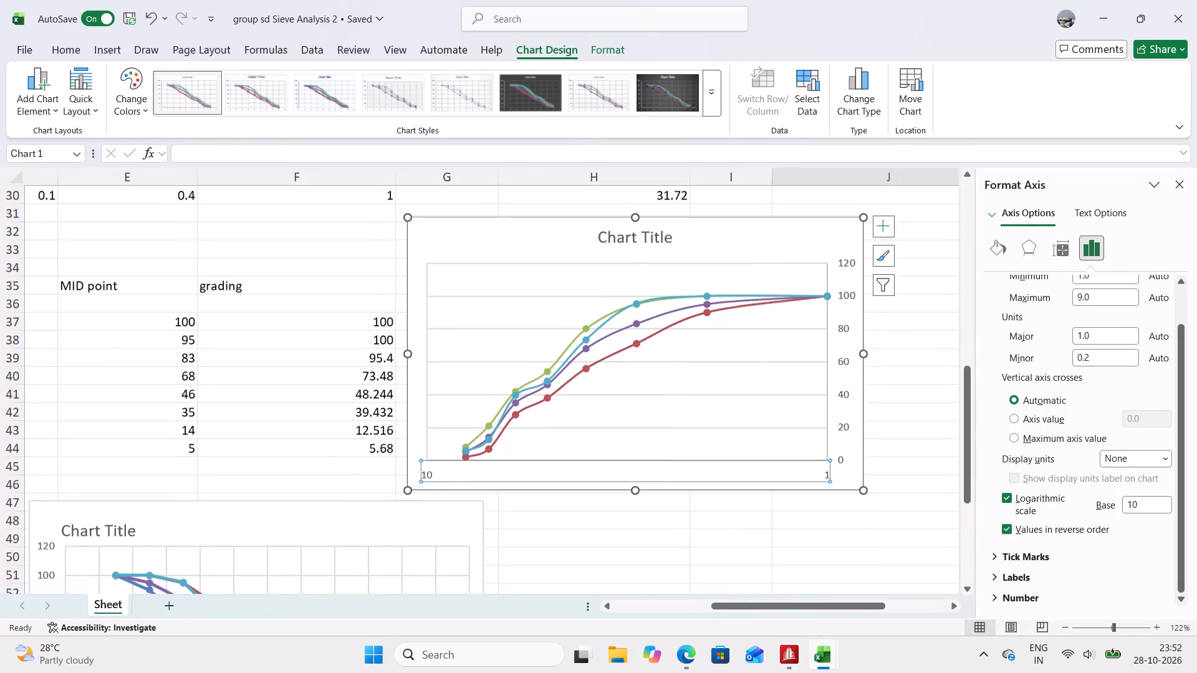
scroll(703, 423, down, 4)
scroll(704, 422, up, 2)
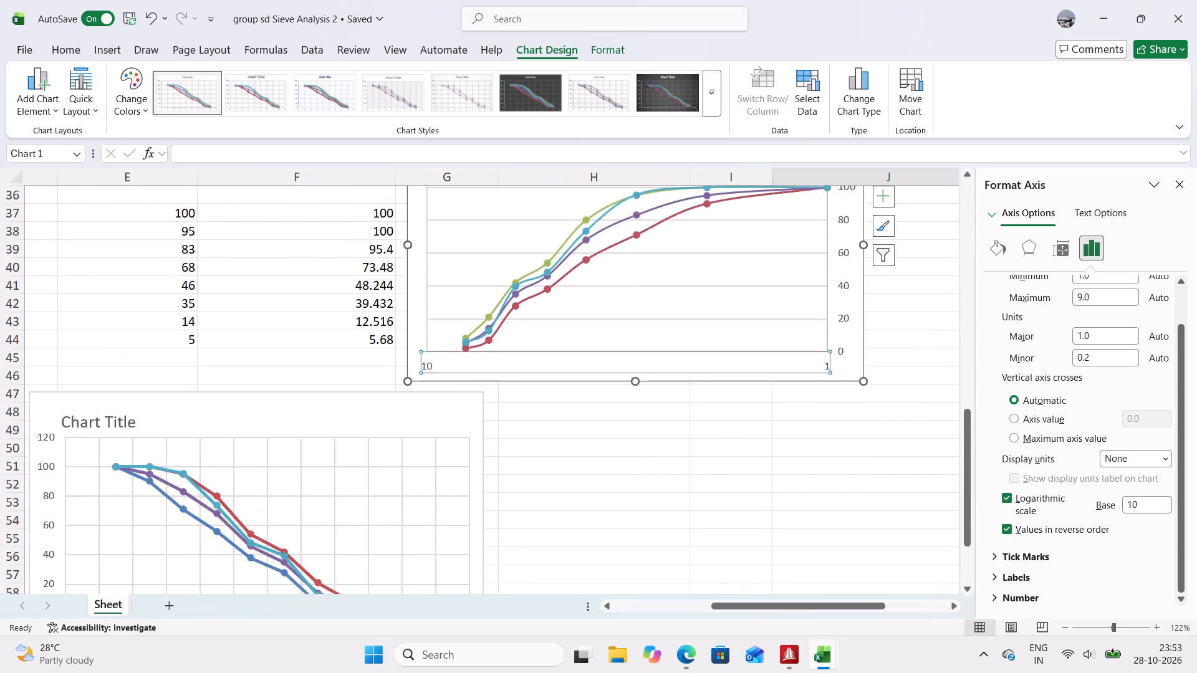
scroll(704, 422, up, 3)
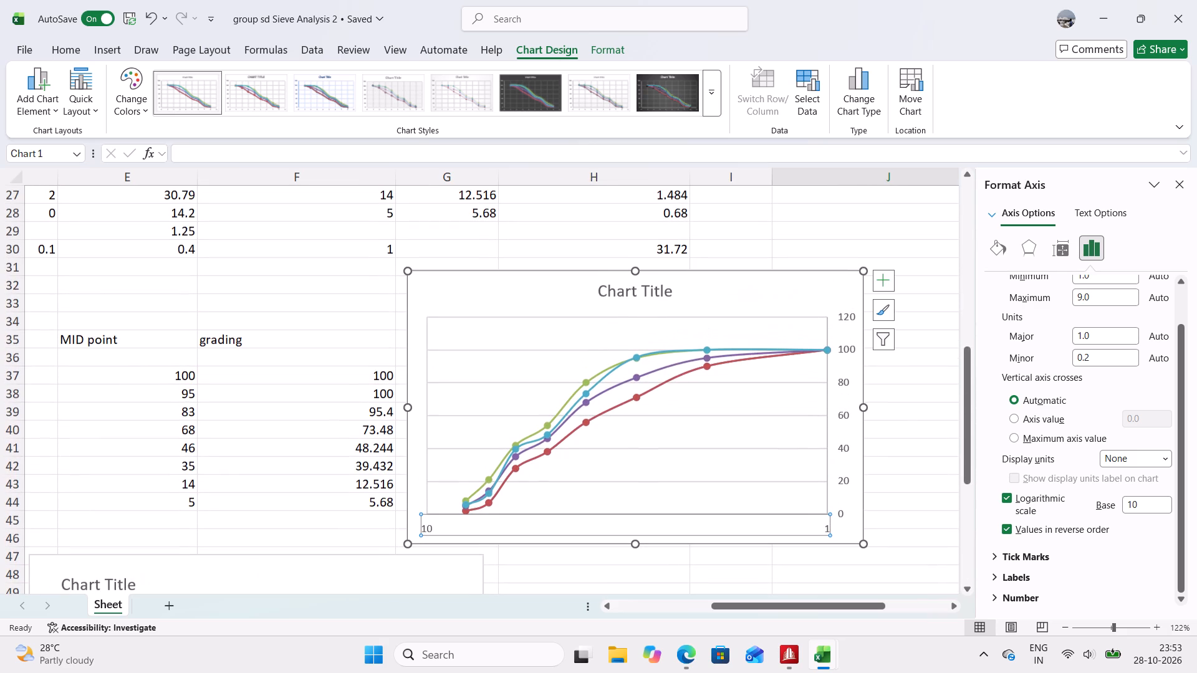
Try the Low label position for the chart's vertical axis, and settle on High.
click(853, 396)
click(849, 387)
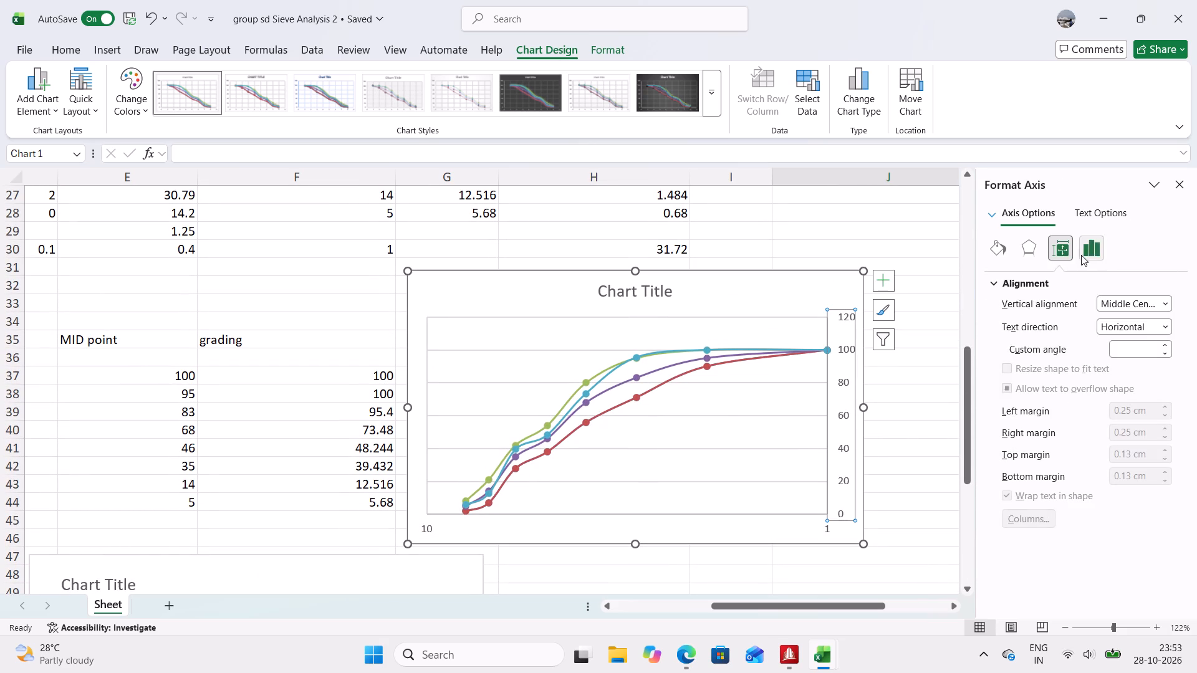
click(1082, 252)
click(1001, 286)
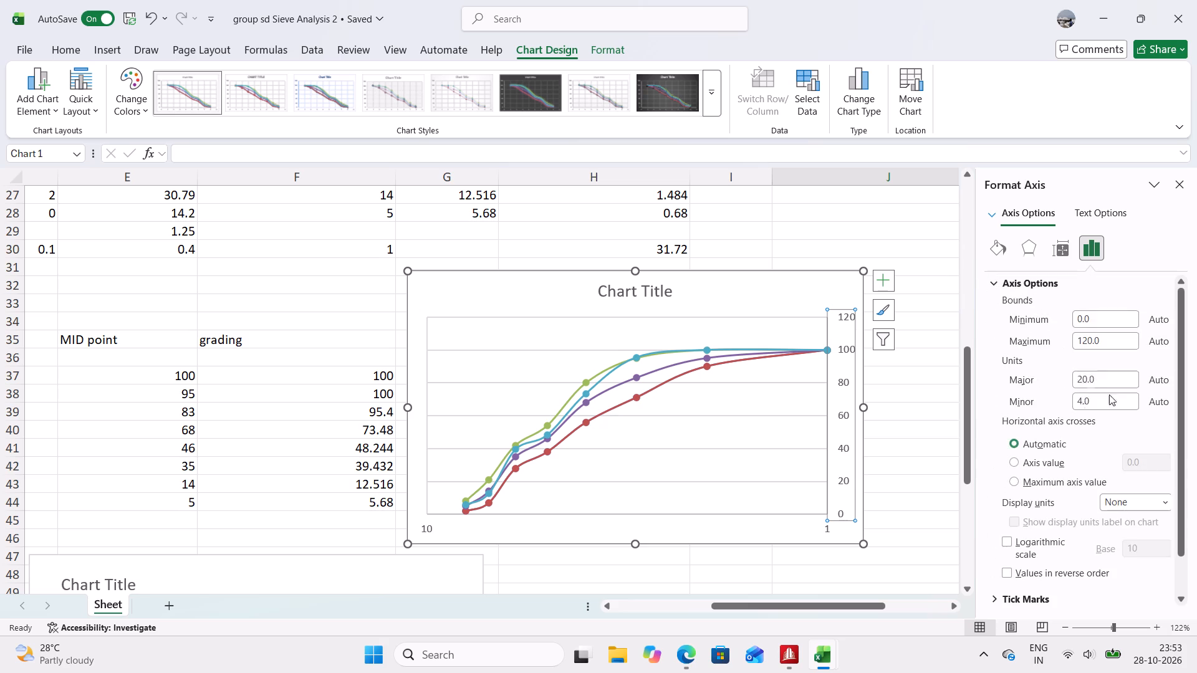
scroll(1104, 475, down, 1)
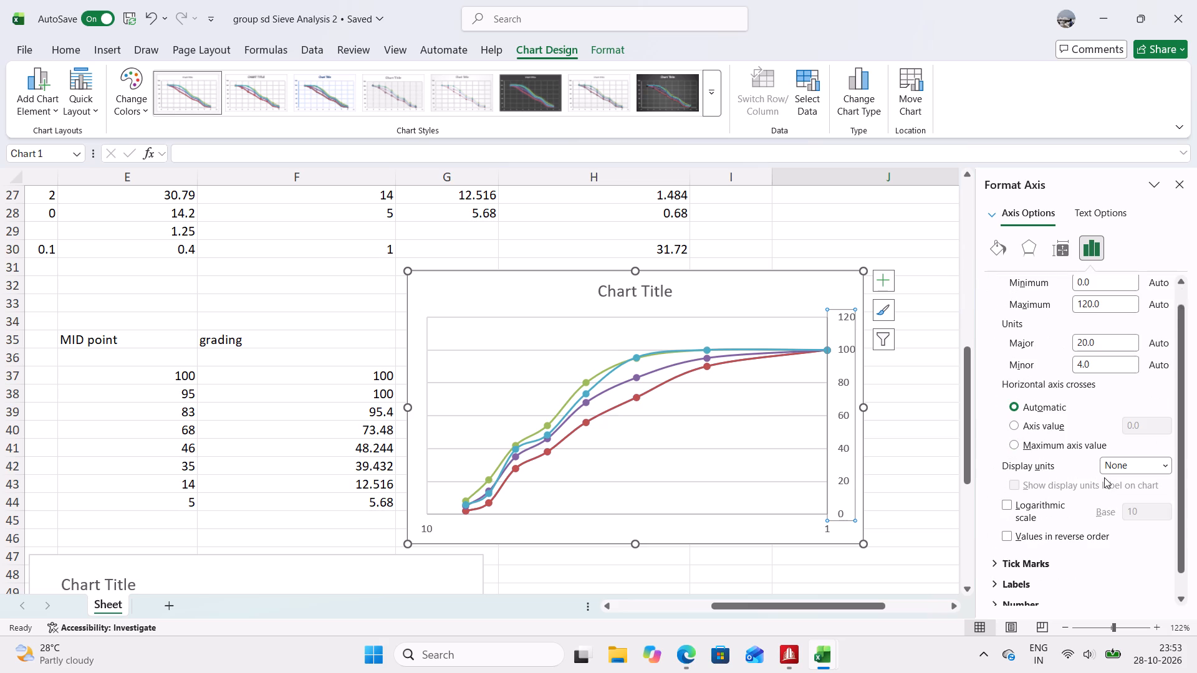
scroll(1105, 477, down, 2)
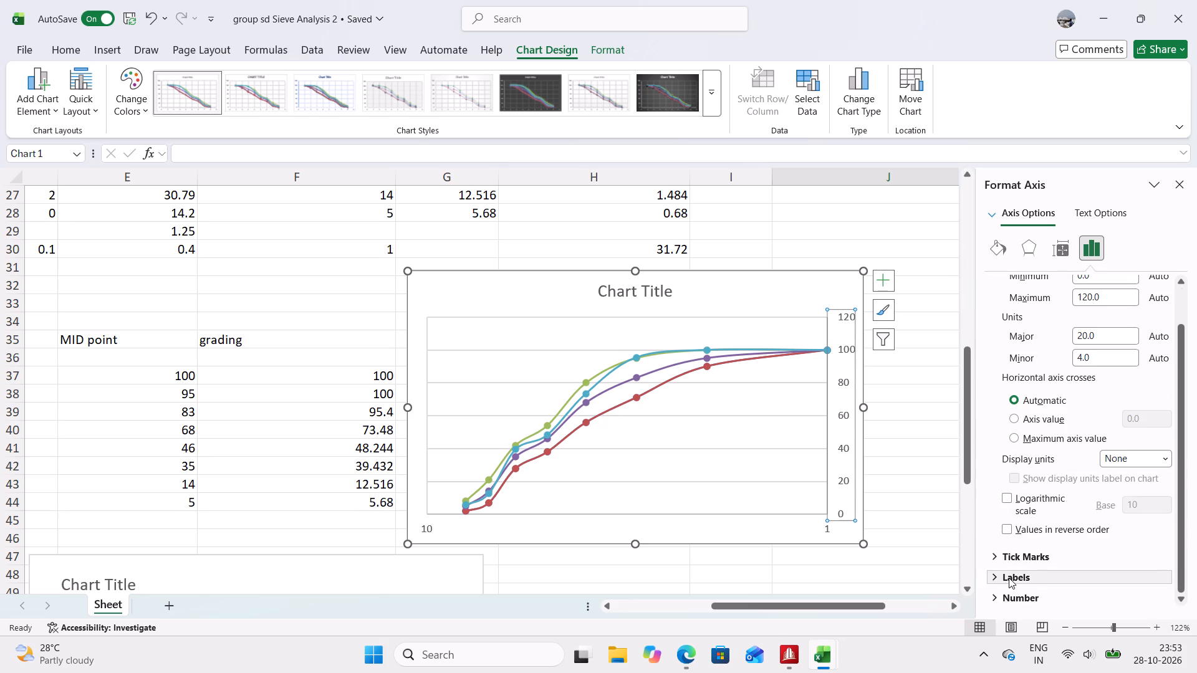
click(1009, 578)
scroll(1074, 561, down, 1)
click(1140, 574)
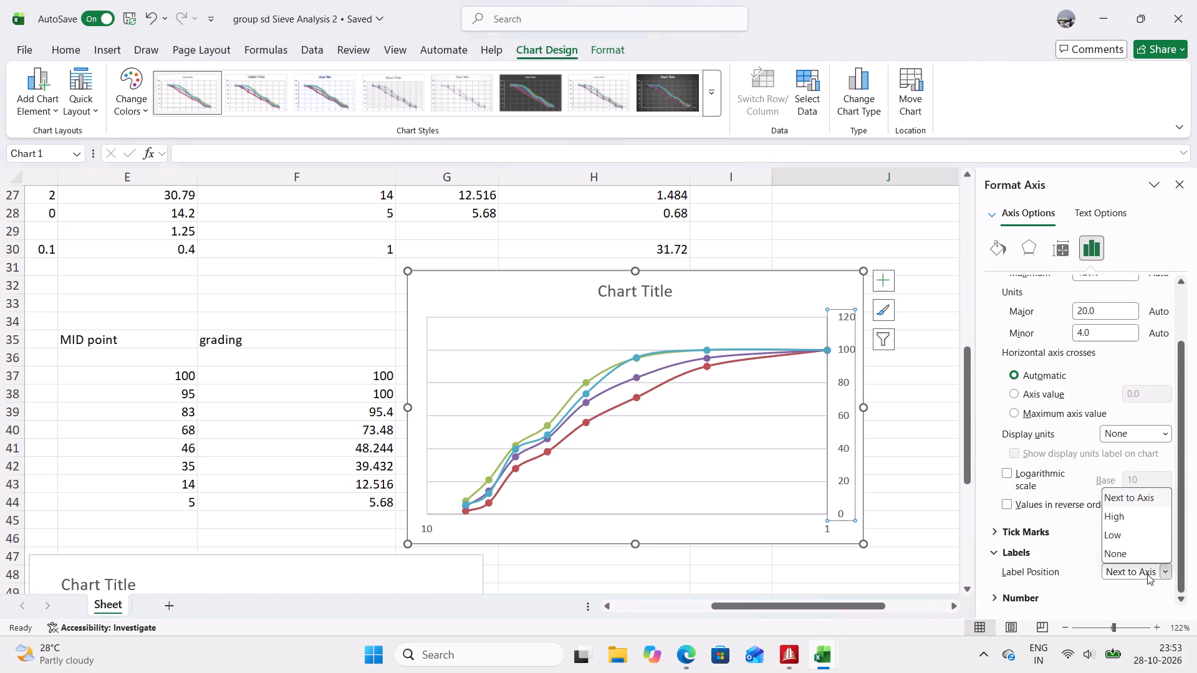
click(1112, 535)
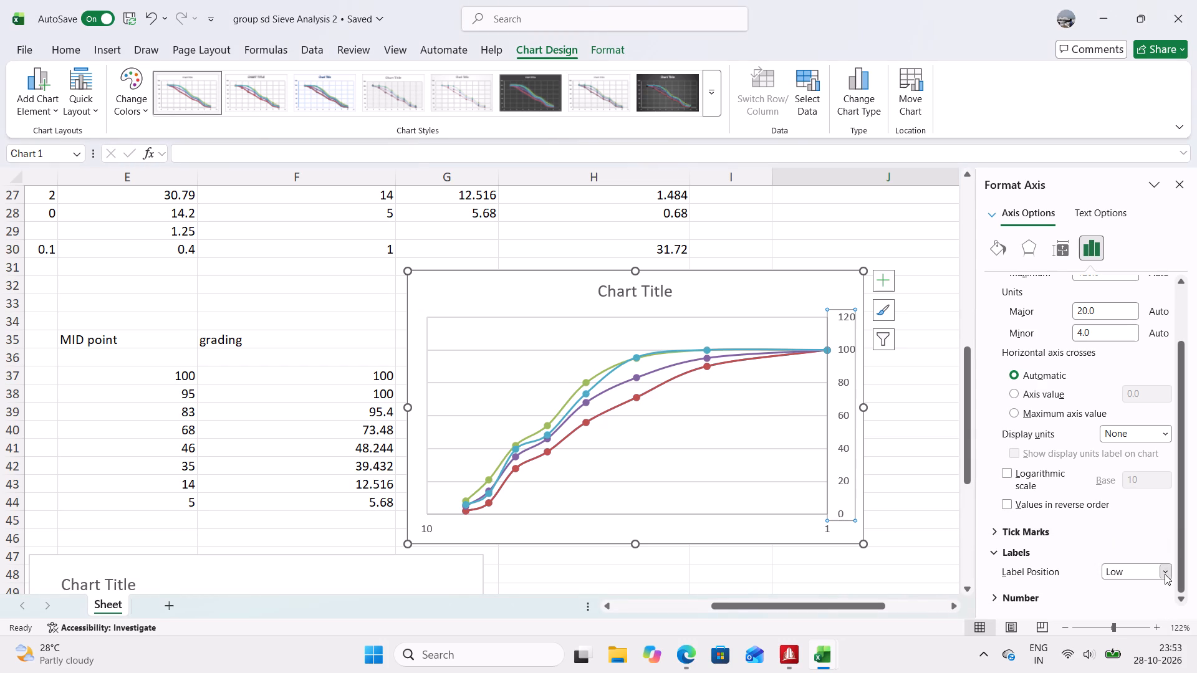
click(1165, 574)
click(1128, 520)
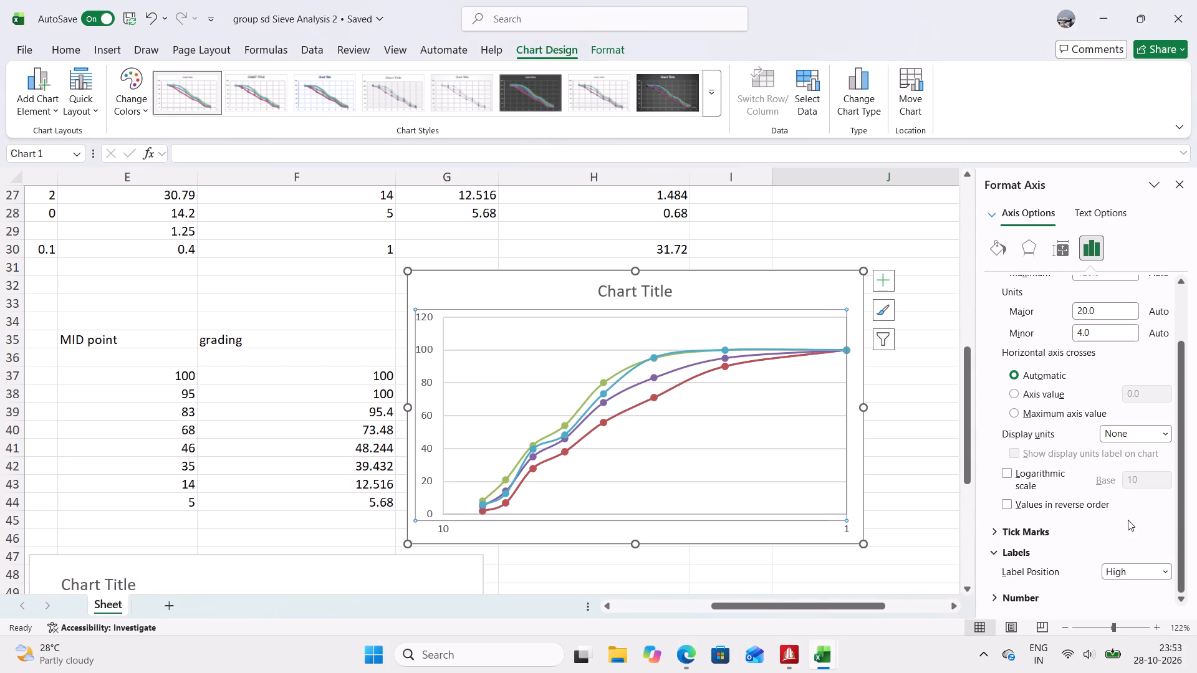
Change the whole chart's type to X Y scatter with smooth lines and markers.
click(277, 486)
scroll(518, 444, down, 1)
right_click(578, 362)
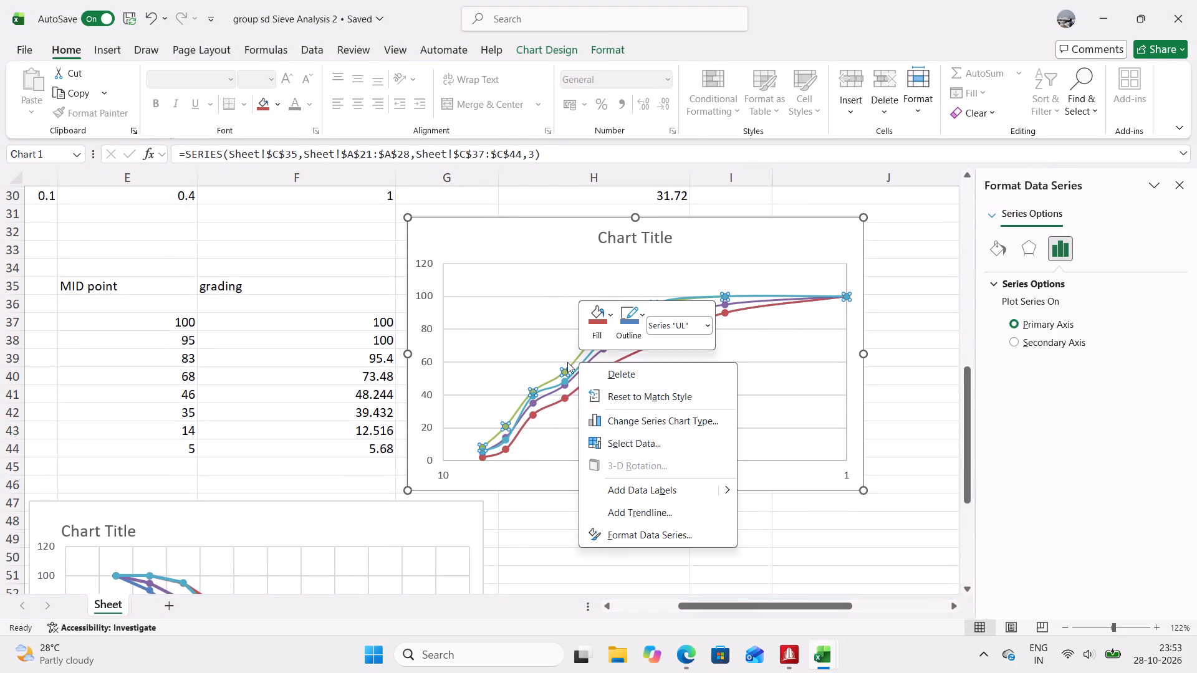
click(651, 428)
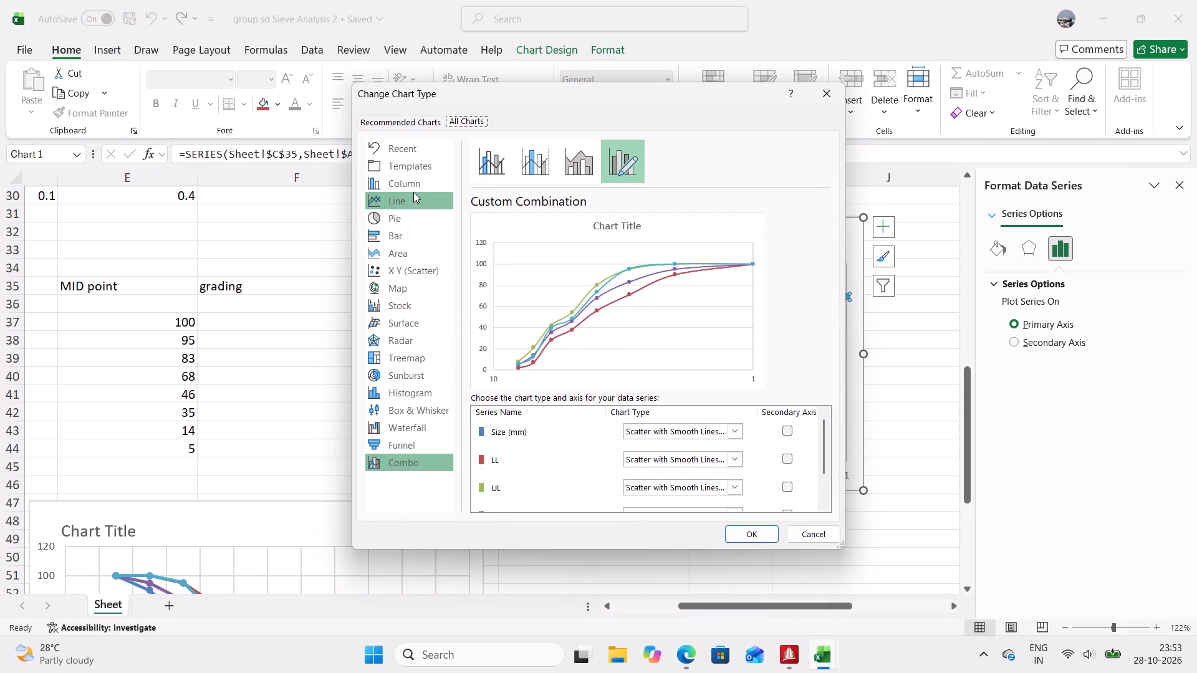
click(402, 265)
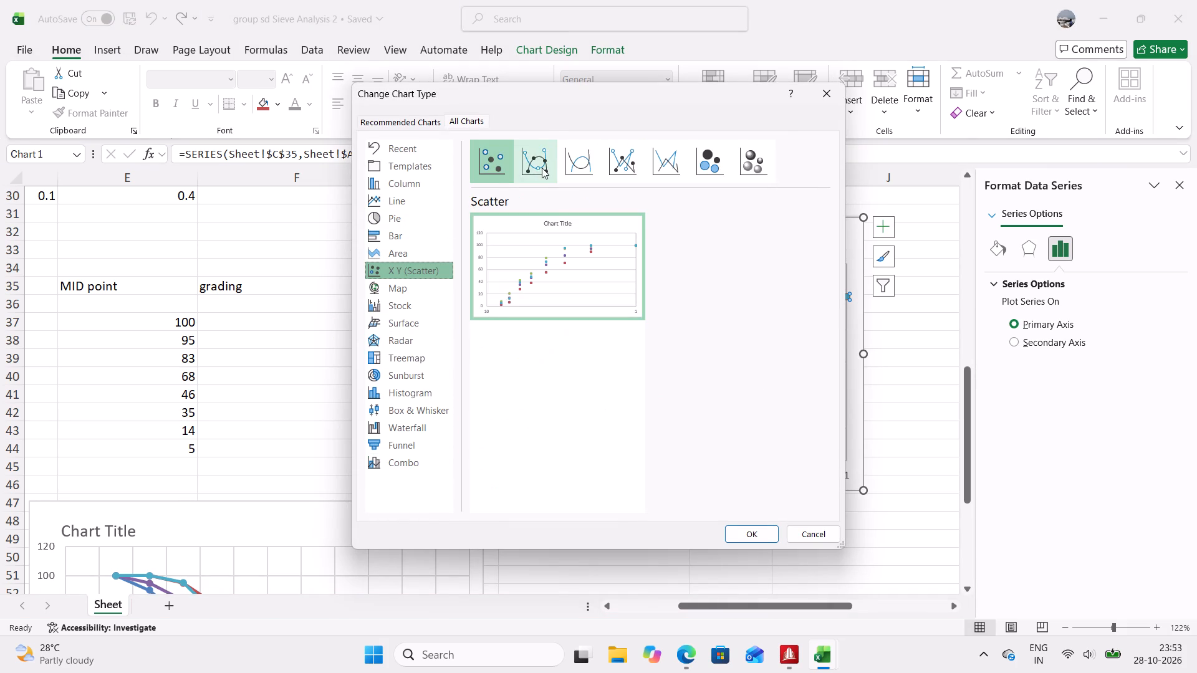
click(542, 168)
click(750, 542)
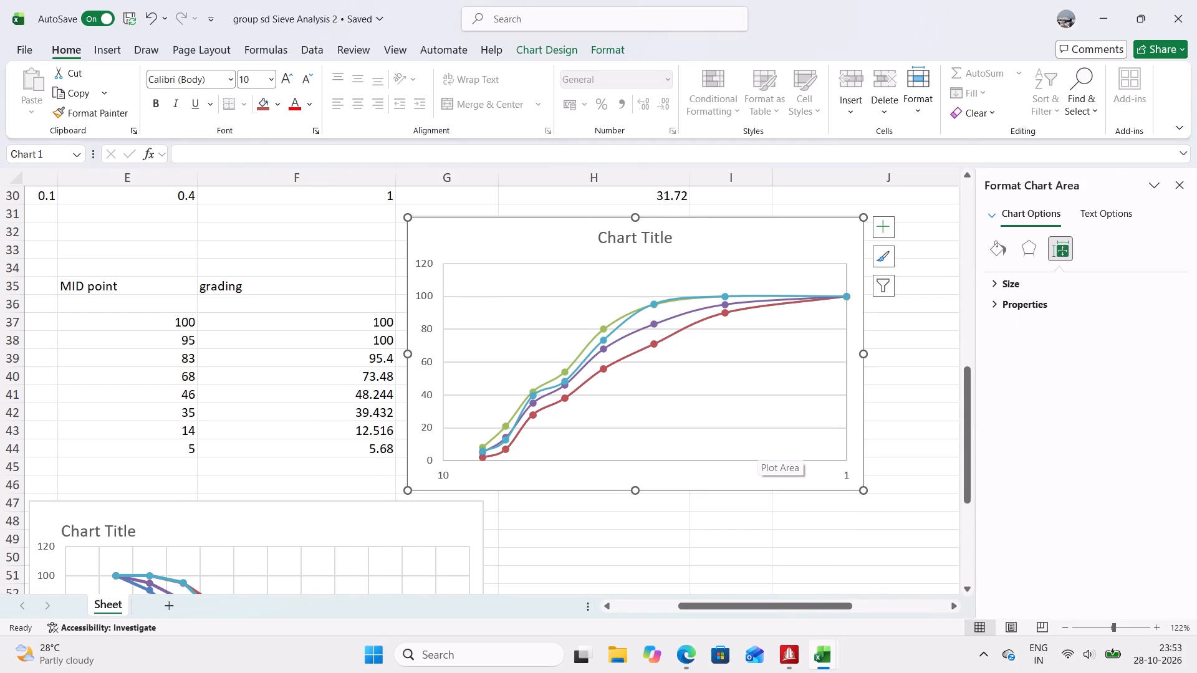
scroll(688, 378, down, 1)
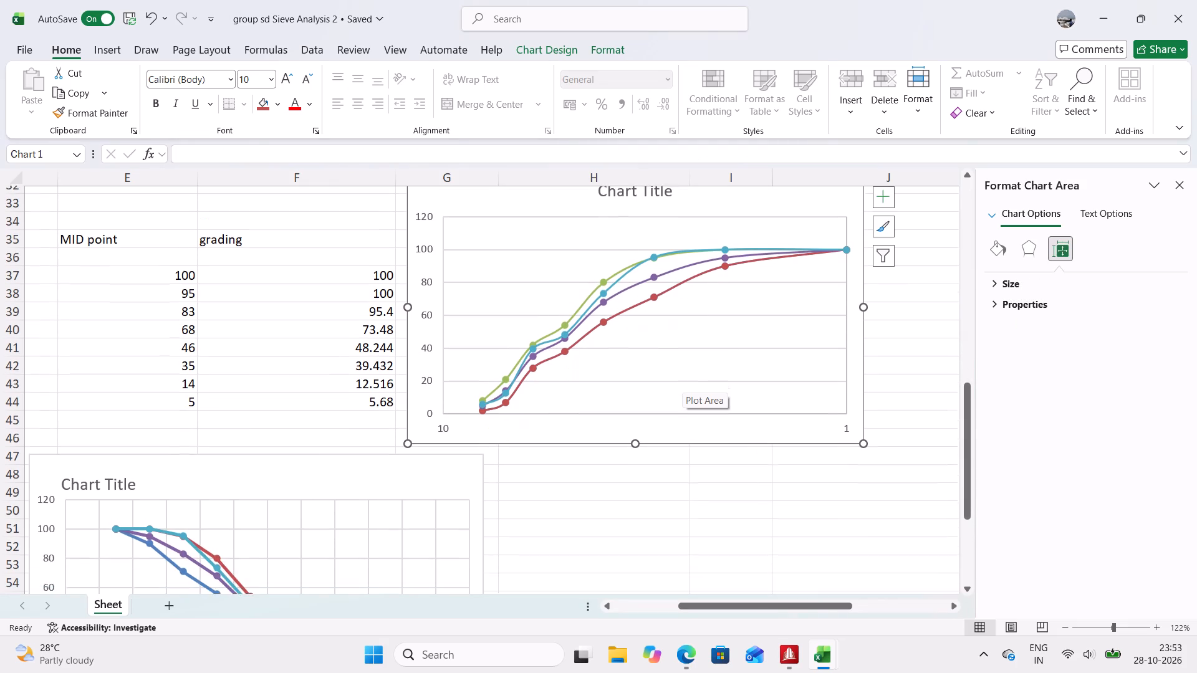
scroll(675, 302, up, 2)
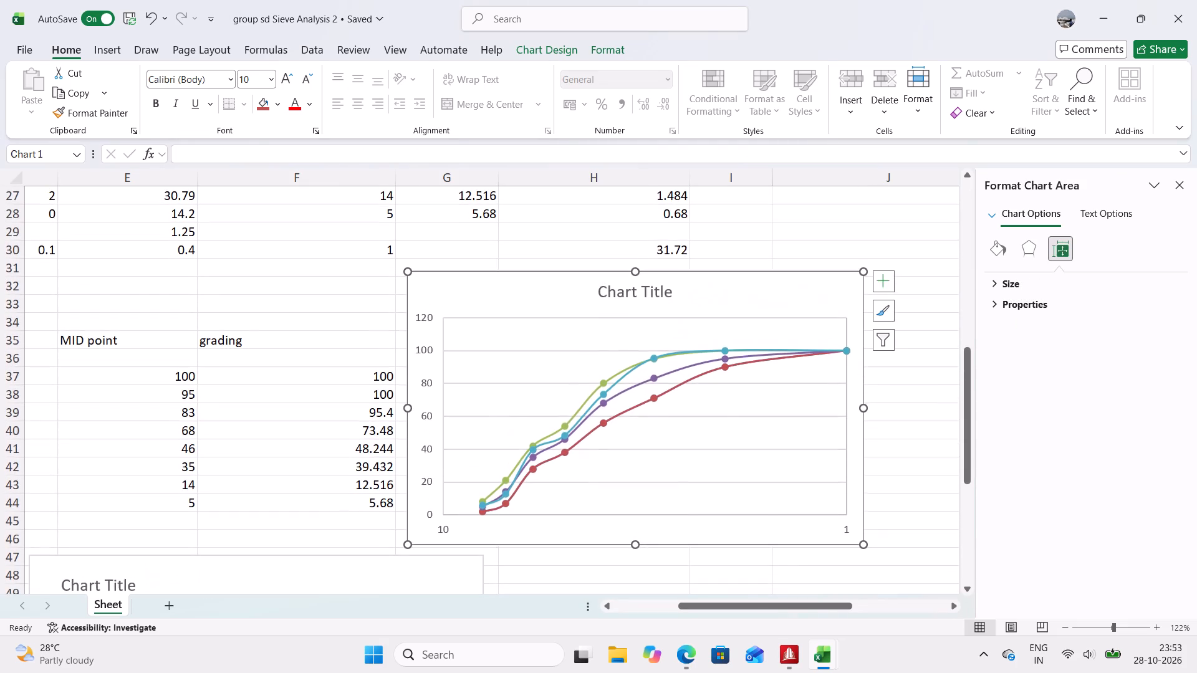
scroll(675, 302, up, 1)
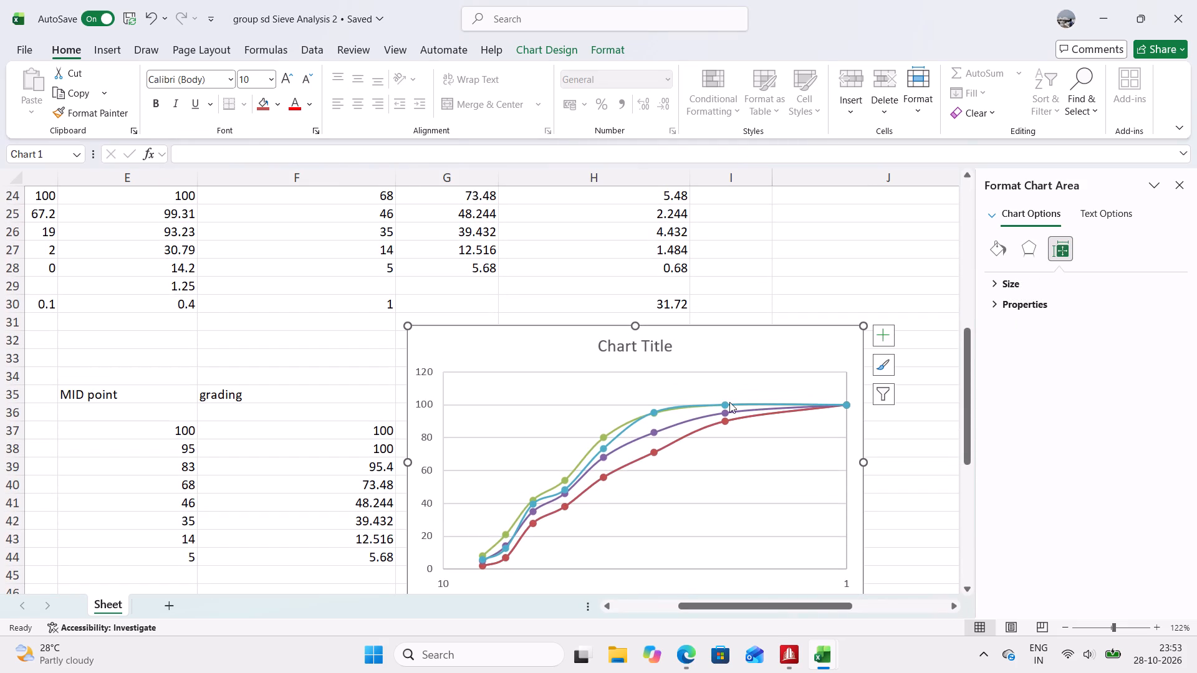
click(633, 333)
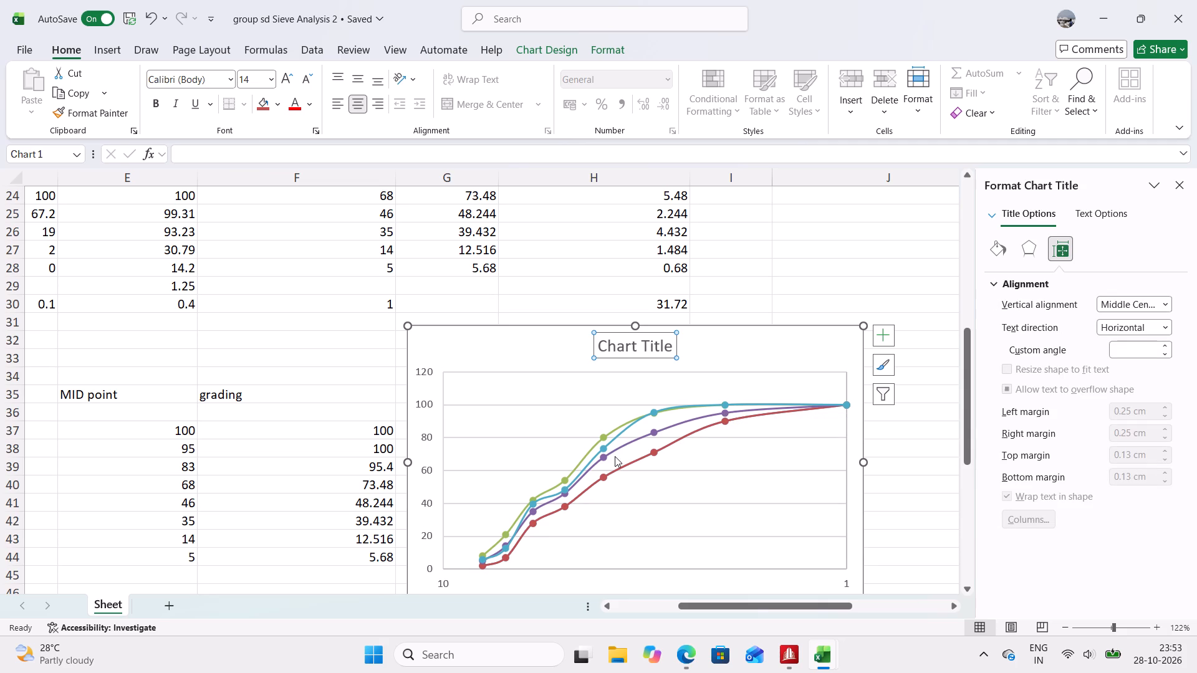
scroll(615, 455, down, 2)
Add data labels and axis titles to the smooth-line scatter chart.
right_click(435, 358)
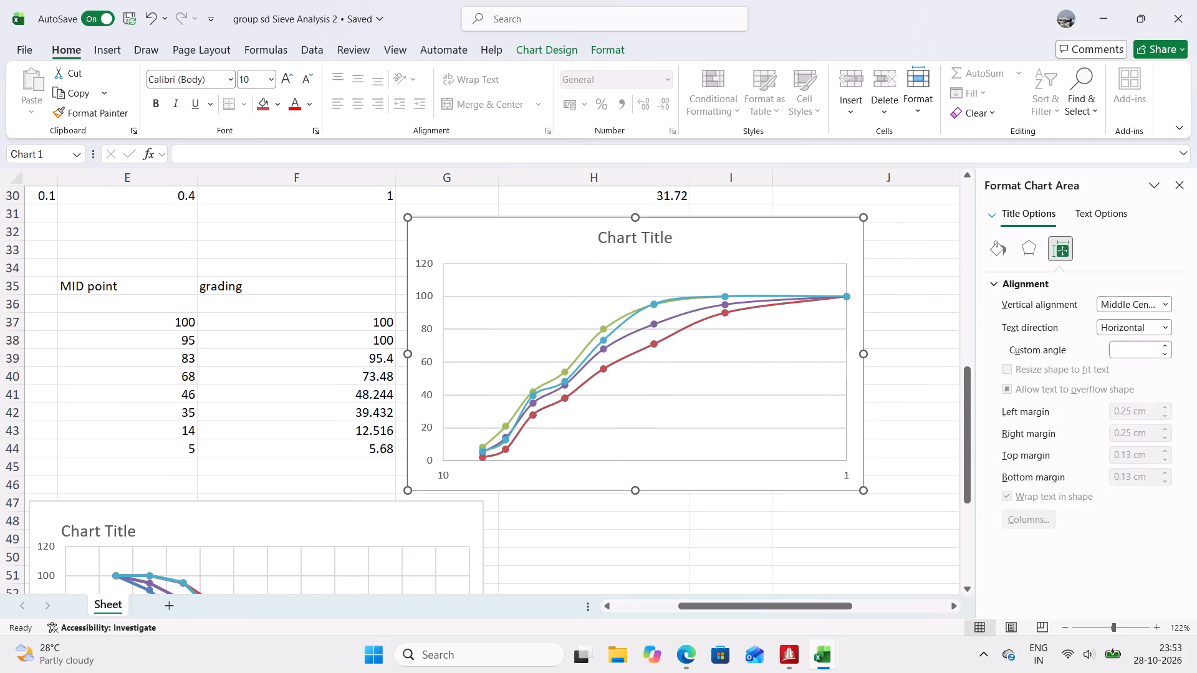
click(430, 336)
click(425, 336)
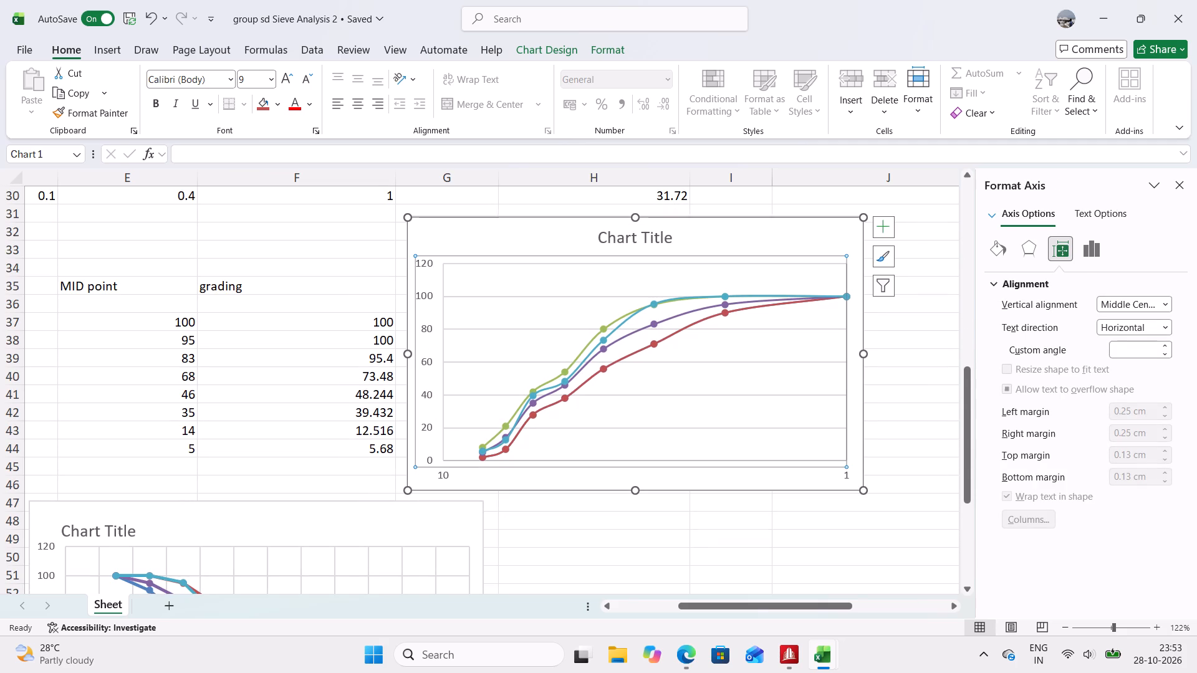
click(883, 229)
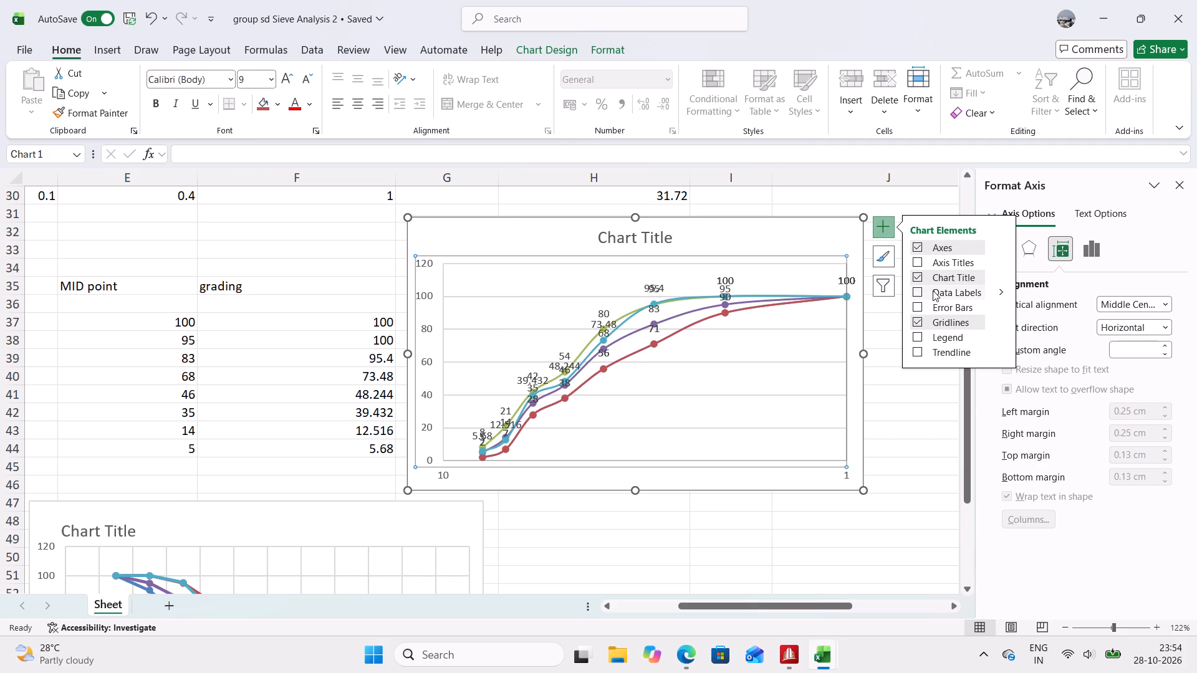
click(933, 290)
click(918, 261)
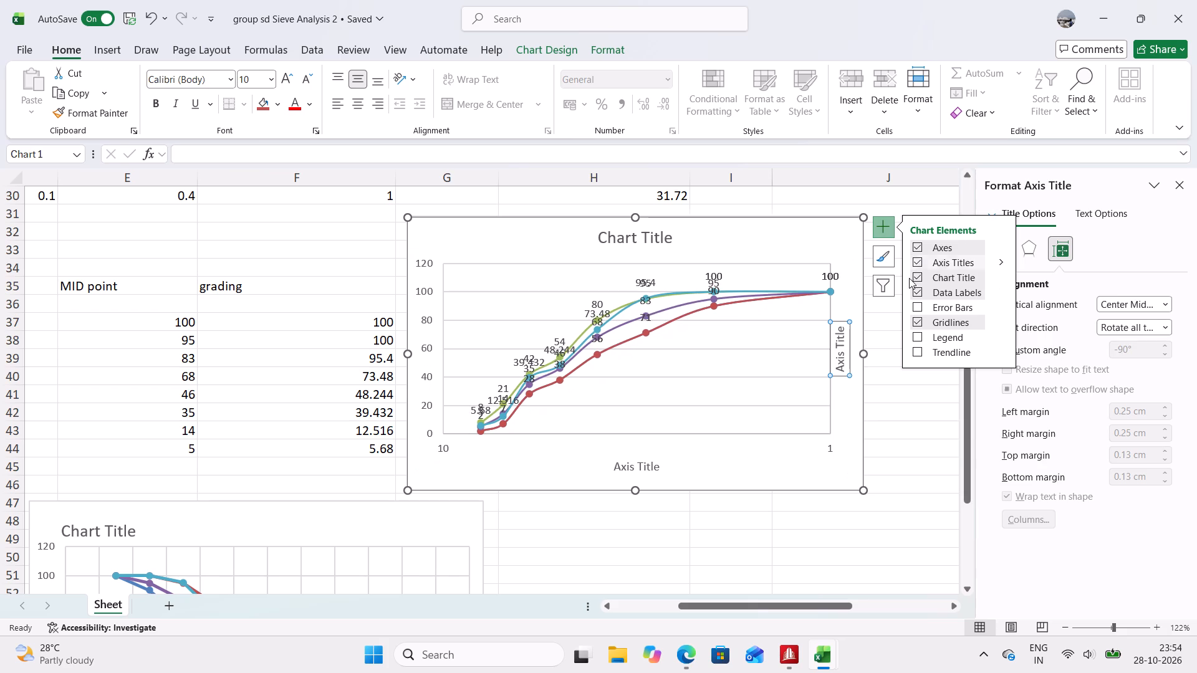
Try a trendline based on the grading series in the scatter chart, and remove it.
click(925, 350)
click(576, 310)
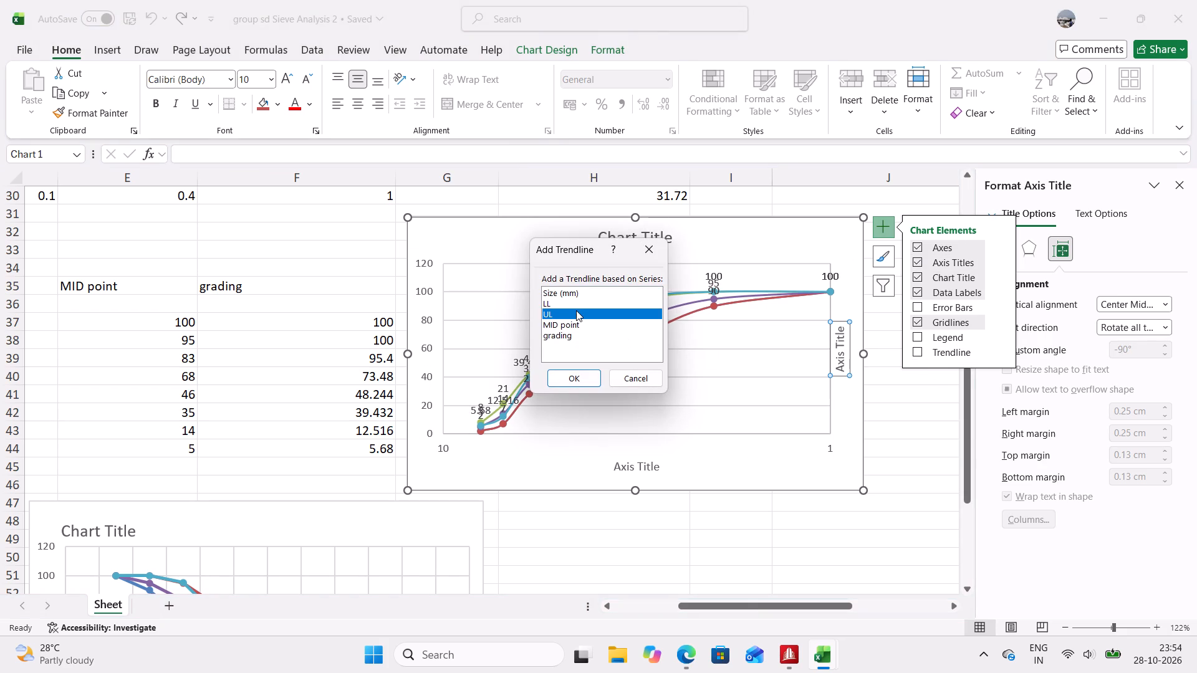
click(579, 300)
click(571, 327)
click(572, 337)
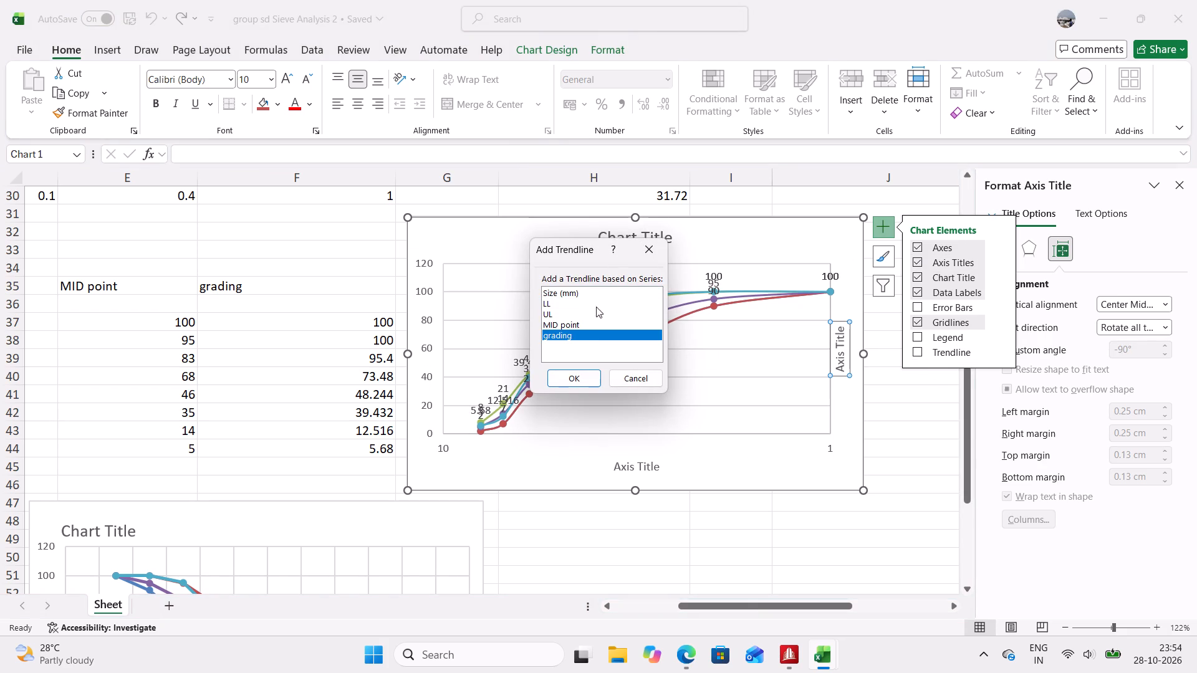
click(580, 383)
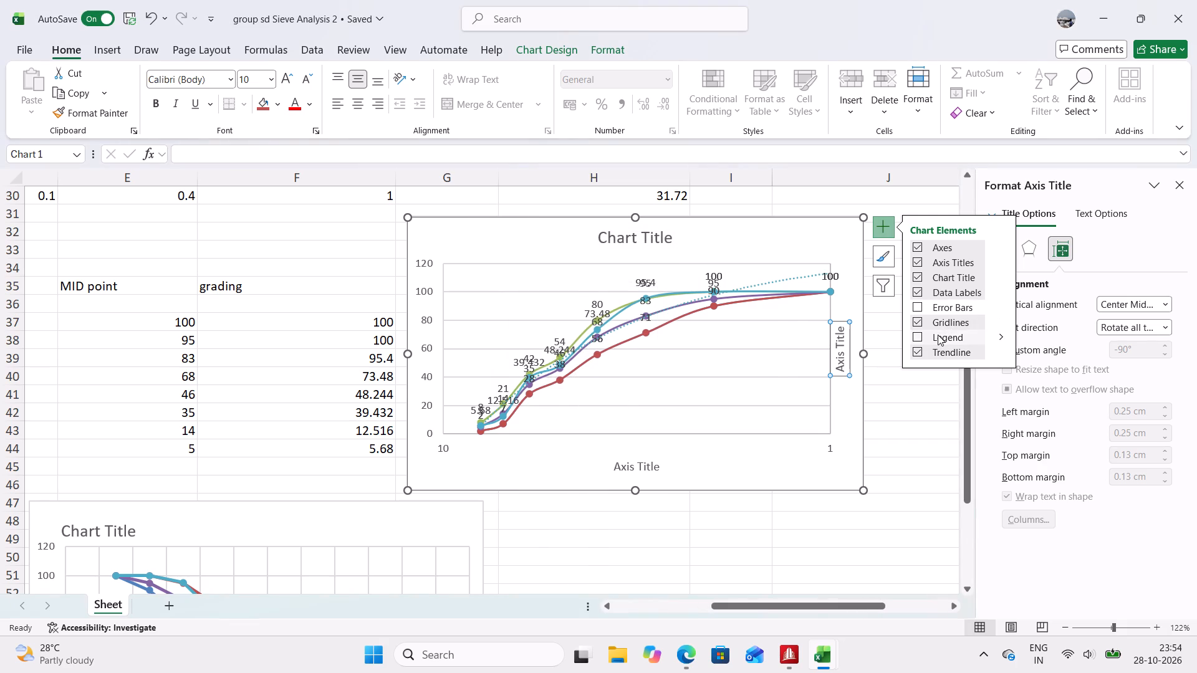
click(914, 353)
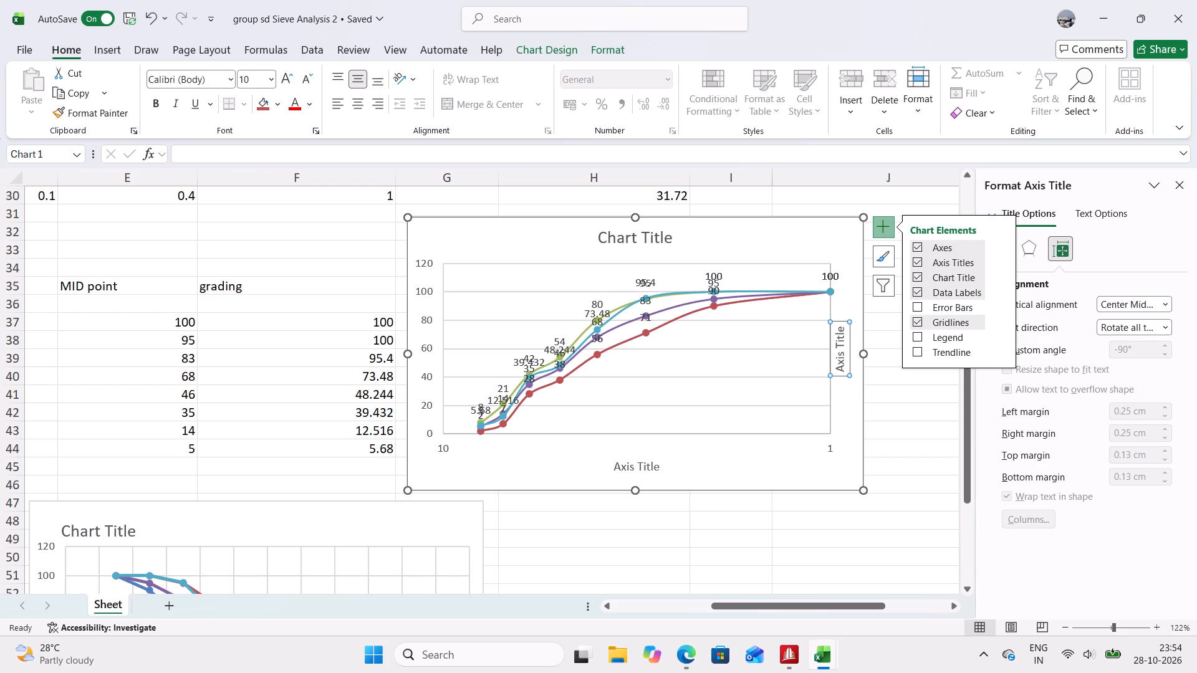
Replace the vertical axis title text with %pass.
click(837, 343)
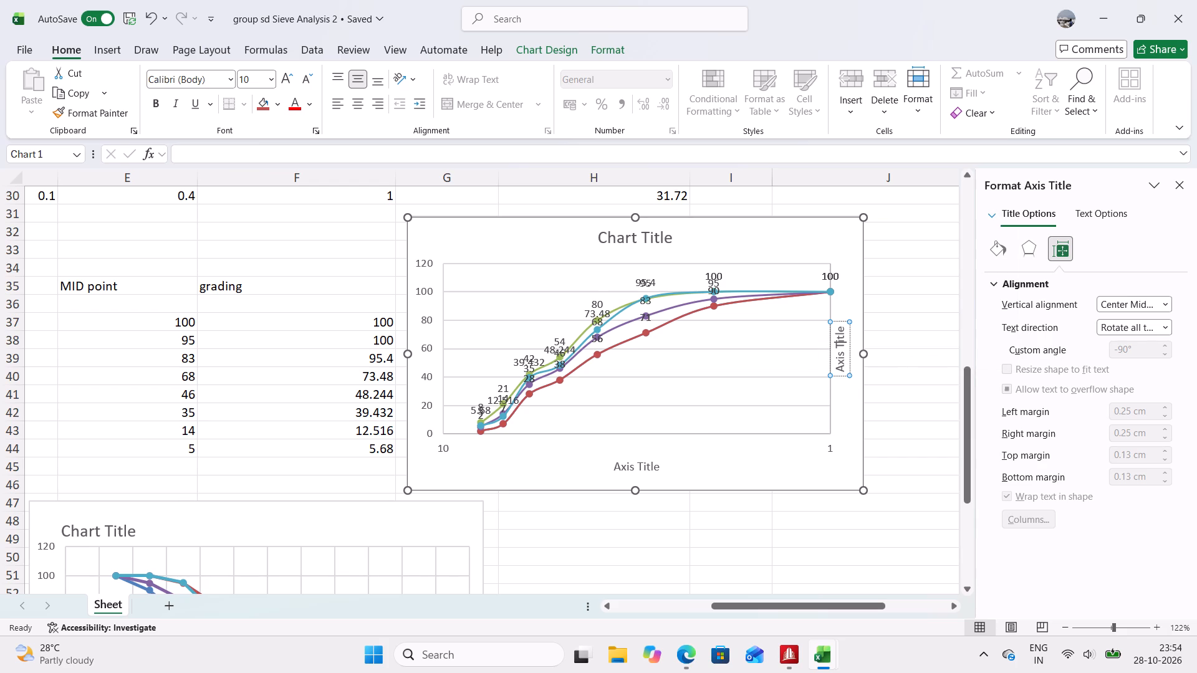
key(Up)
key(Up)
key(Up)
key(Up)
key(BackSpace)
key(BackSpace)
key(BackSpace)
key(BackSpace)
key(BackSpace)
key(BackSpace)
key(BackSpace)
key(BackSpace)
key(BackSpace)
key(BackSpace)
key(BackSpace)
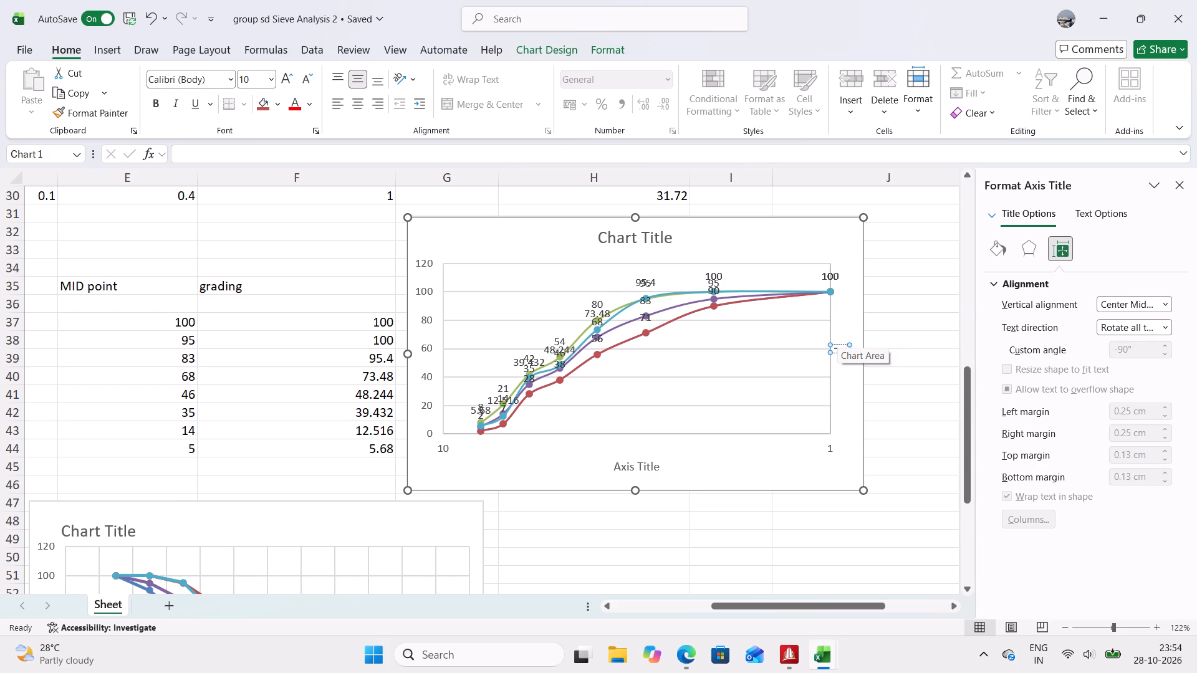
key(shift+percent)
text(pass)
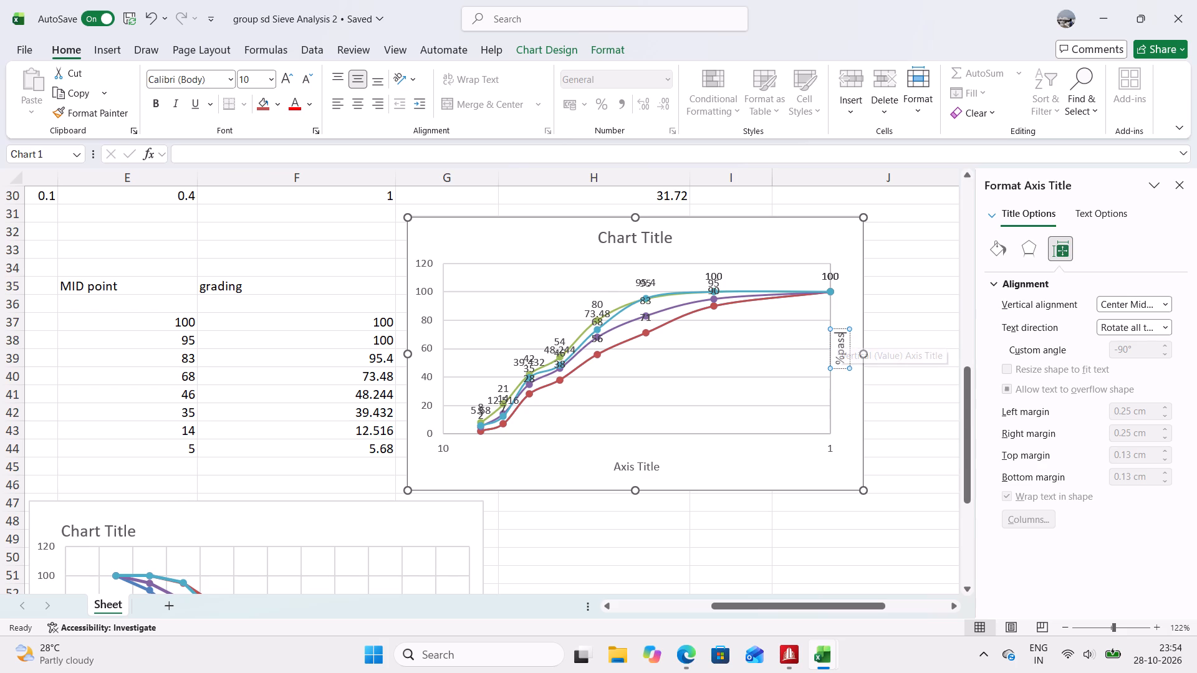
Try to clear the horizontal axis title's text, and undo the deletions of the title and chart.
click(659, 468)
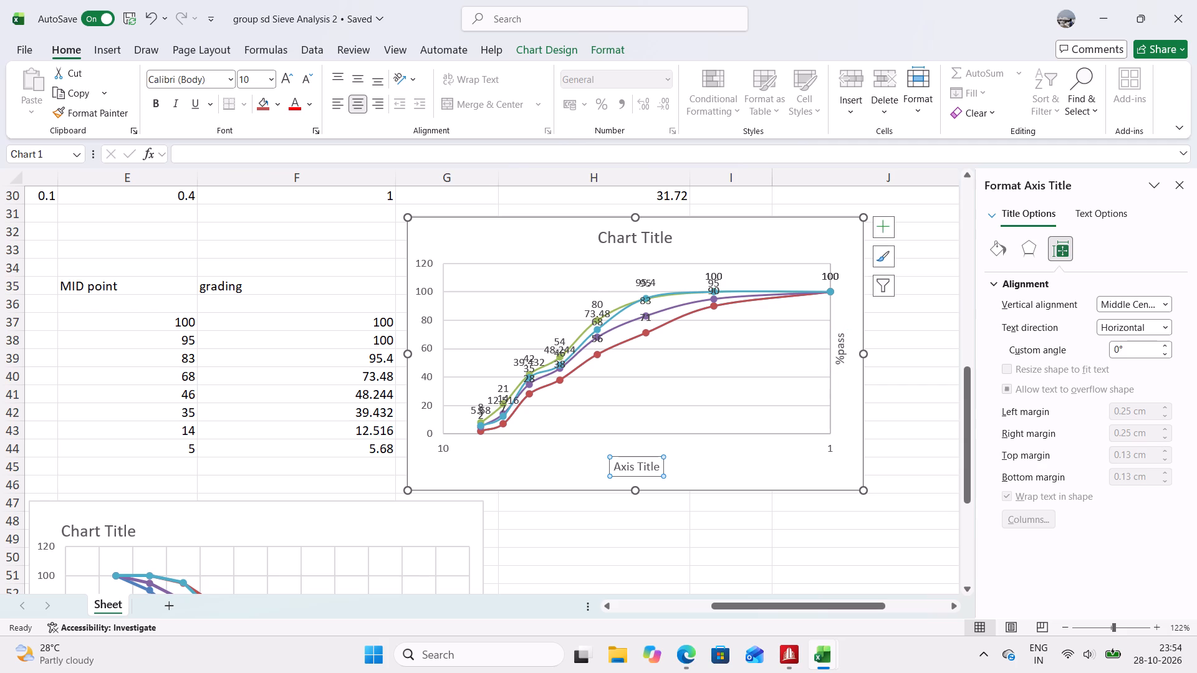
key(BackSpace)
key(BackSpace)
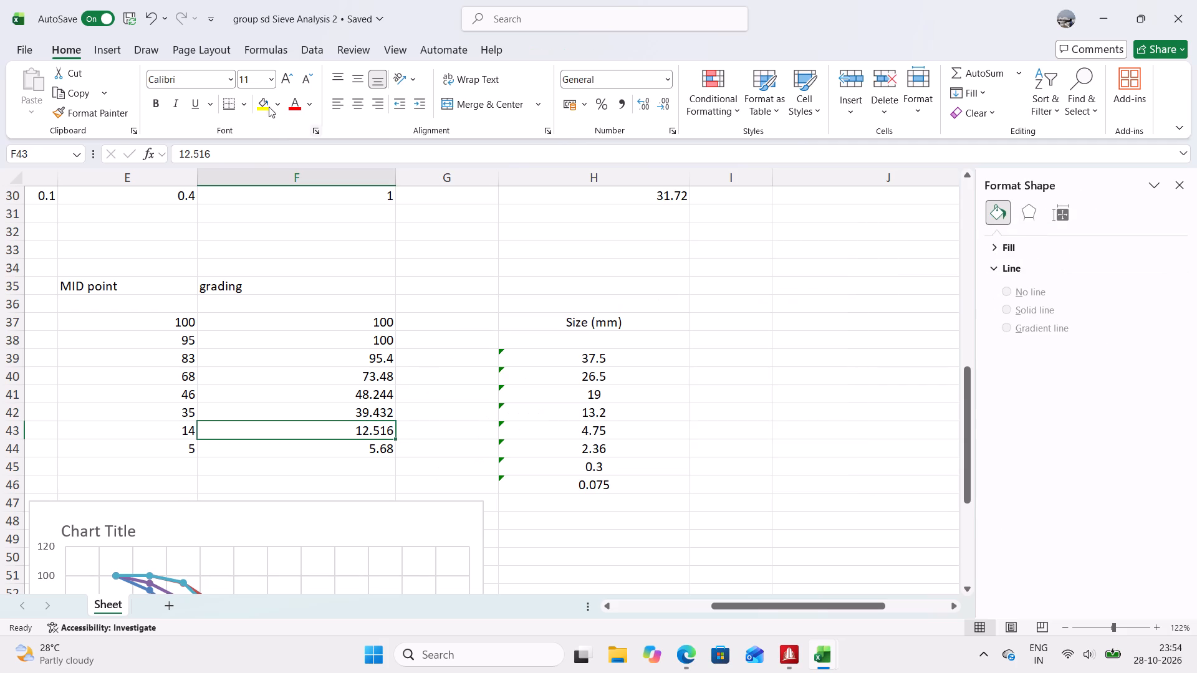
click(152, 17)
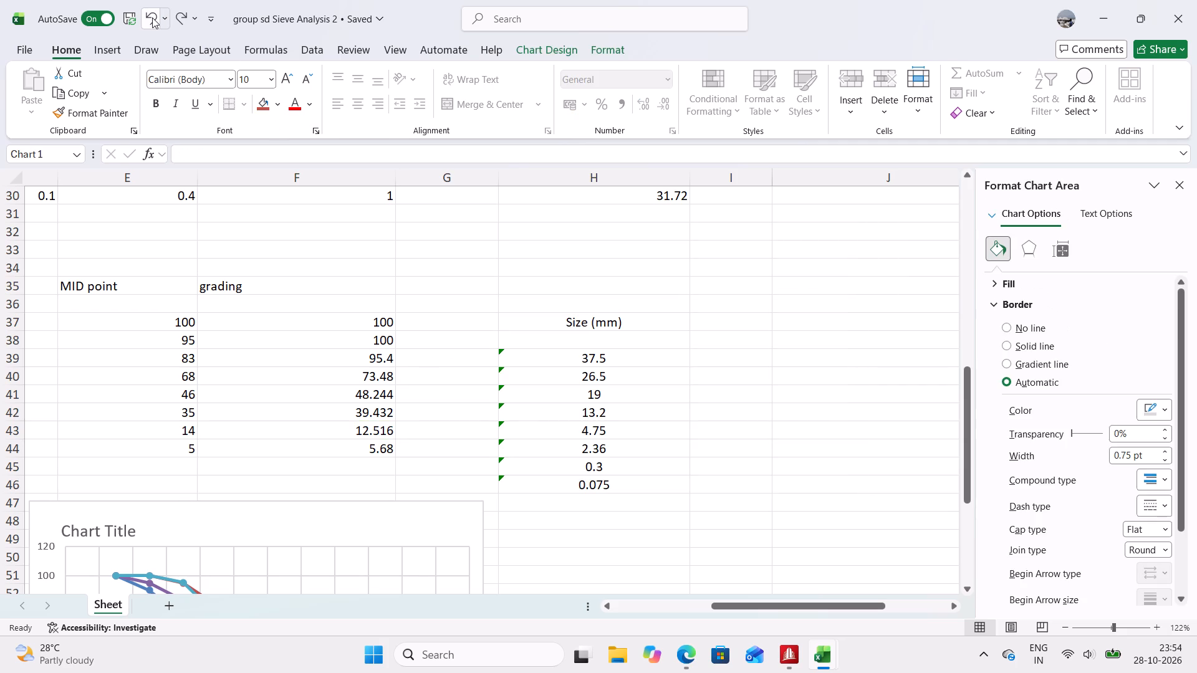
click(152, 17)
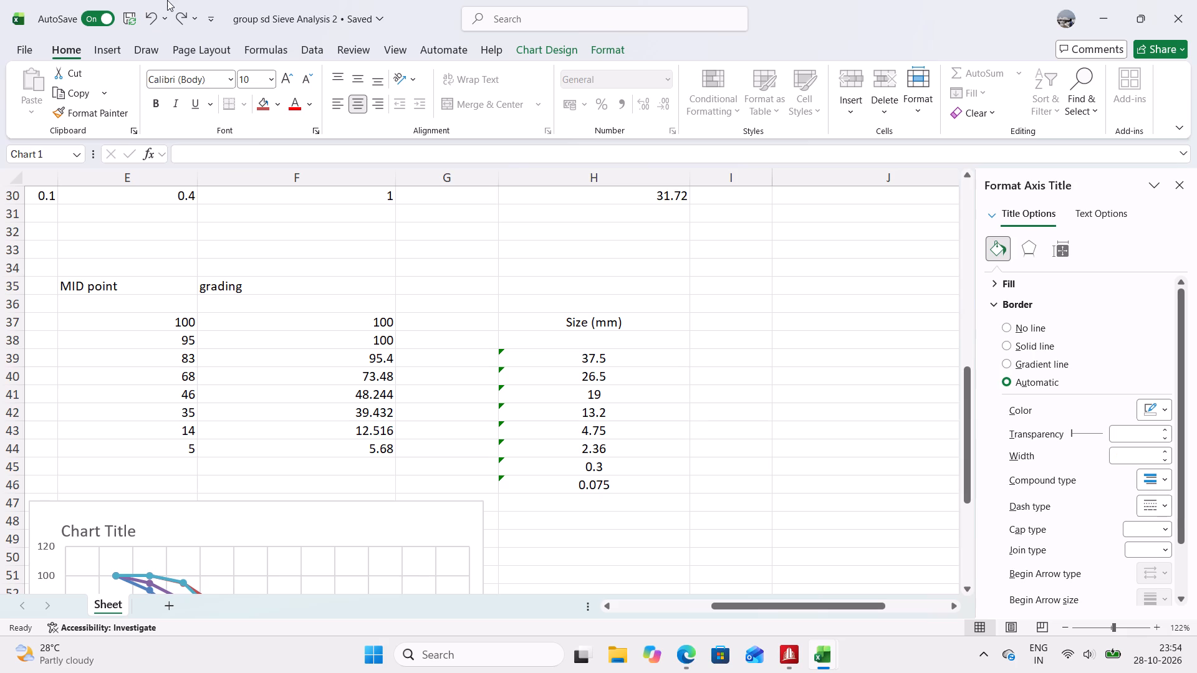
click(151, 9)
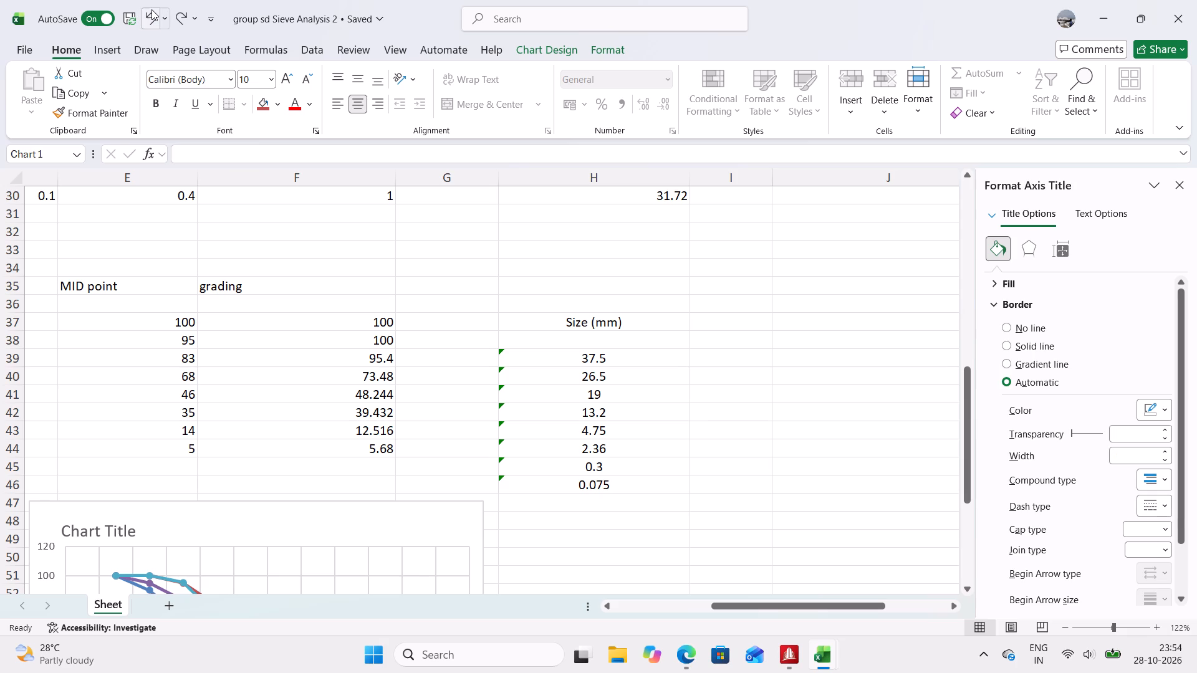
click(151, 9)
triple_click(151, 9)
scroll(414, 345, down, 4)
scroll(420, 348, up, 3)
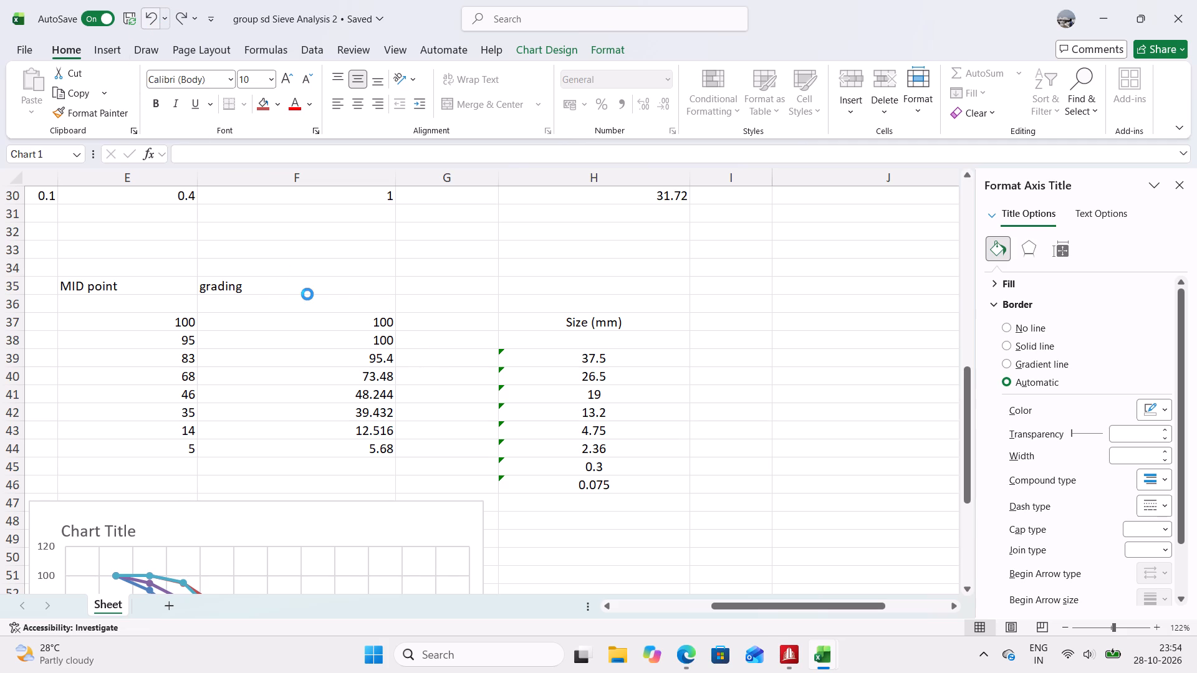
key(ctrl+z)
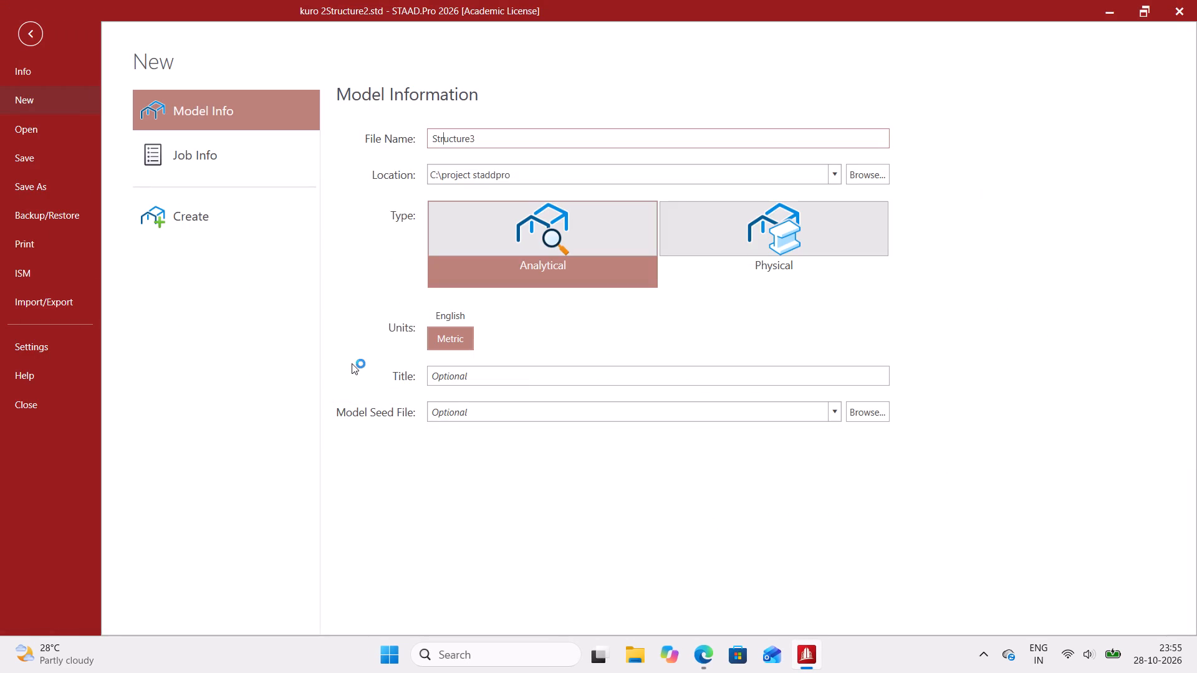
Switch to the recovered version of the group sd Sieve Analysis 2 workbook in Excel.
click(820, 655)
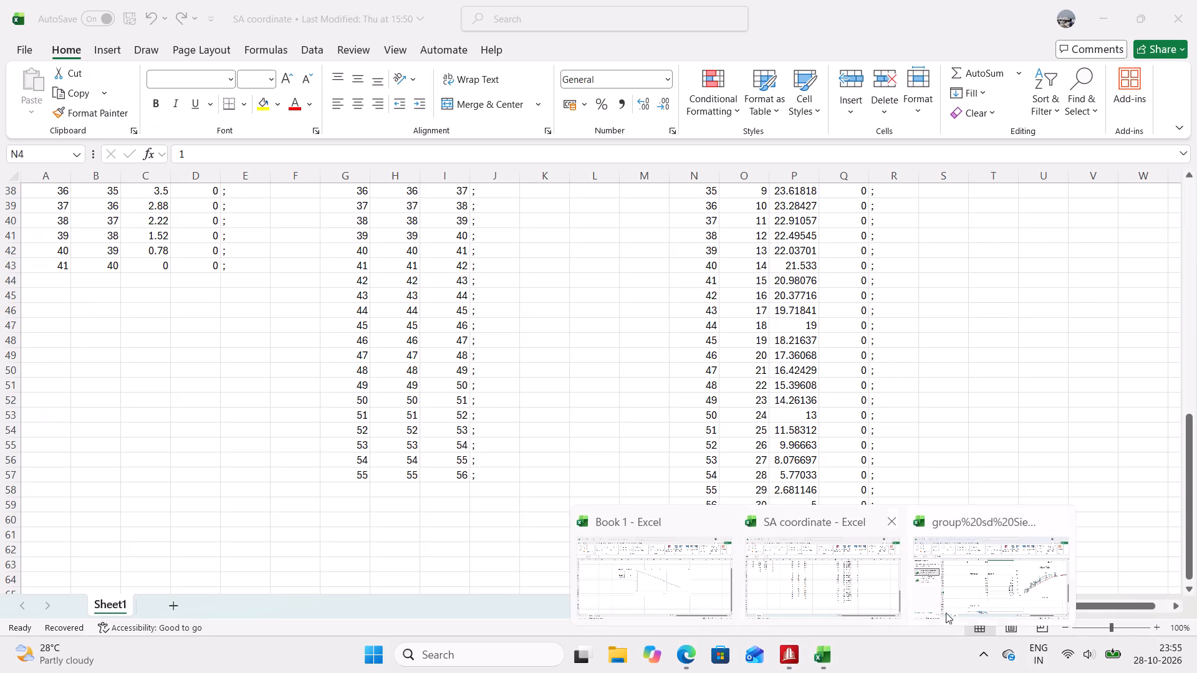
click(958, 608)
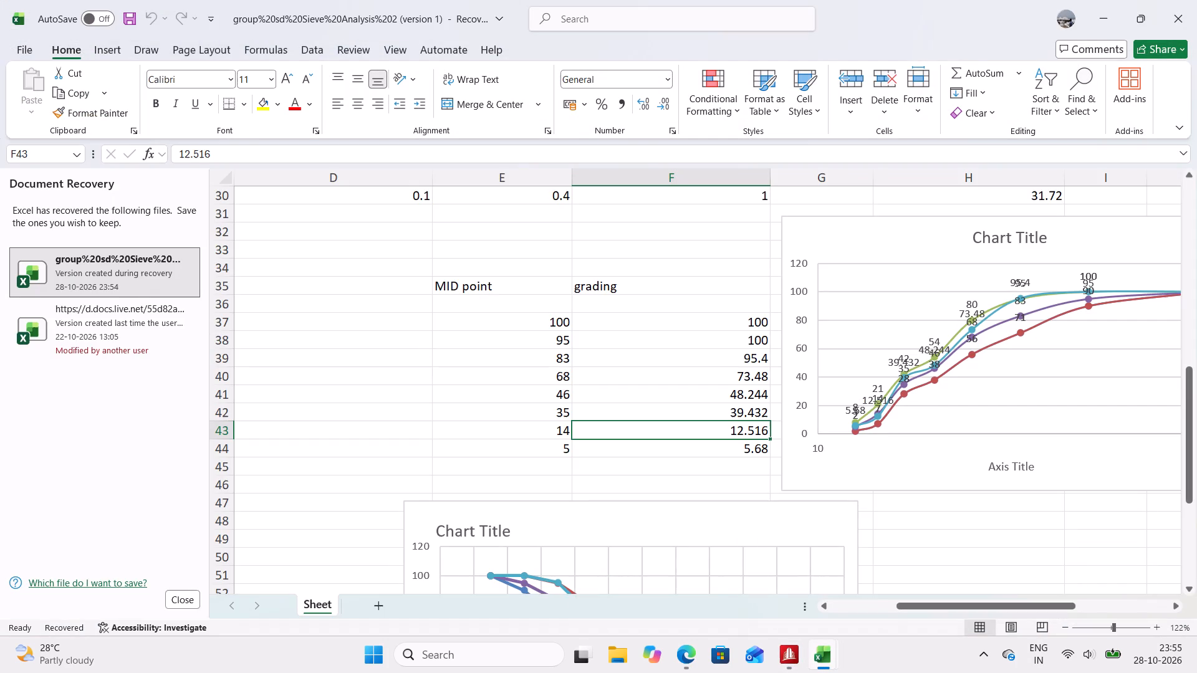
Delete the horizontal axis title from the scatter chart in the recovered workbook.
scroll(686, 394, down, 2)
scroll(734, 464, down, 1)
scroll(900, 412, up, 3)
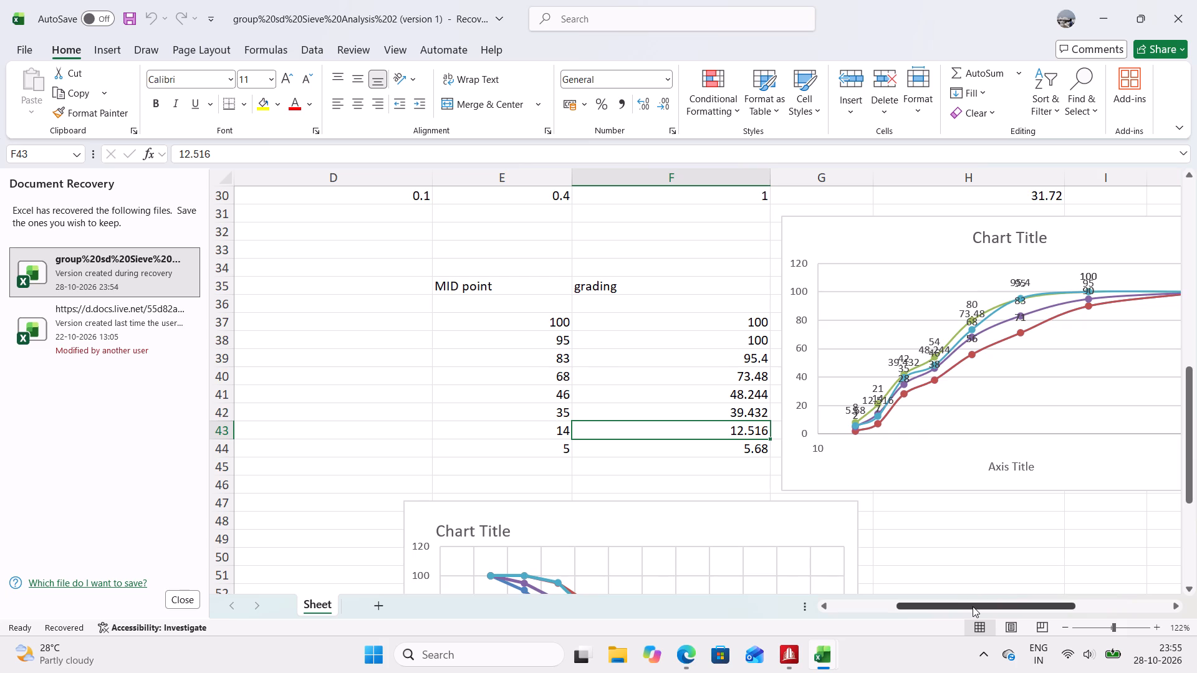
drag(973, 606, 1035, 609)
right_click(750, 368)
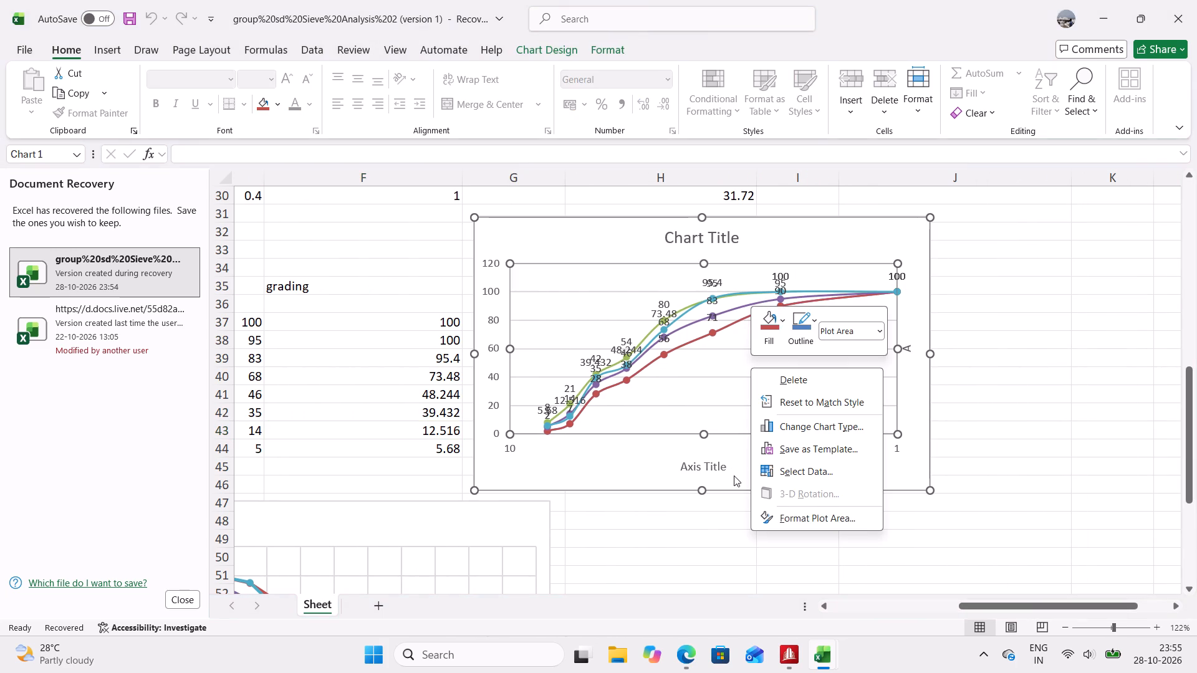
click(696, 456)
click(710, 466)
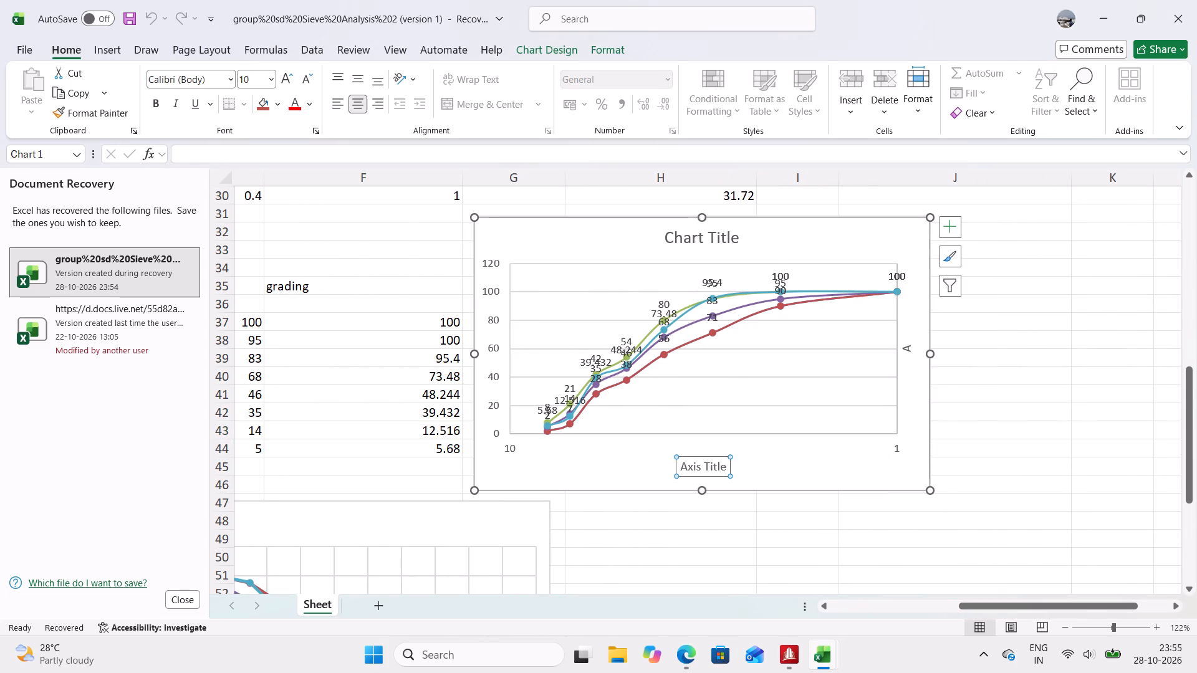
key(BackSpace)
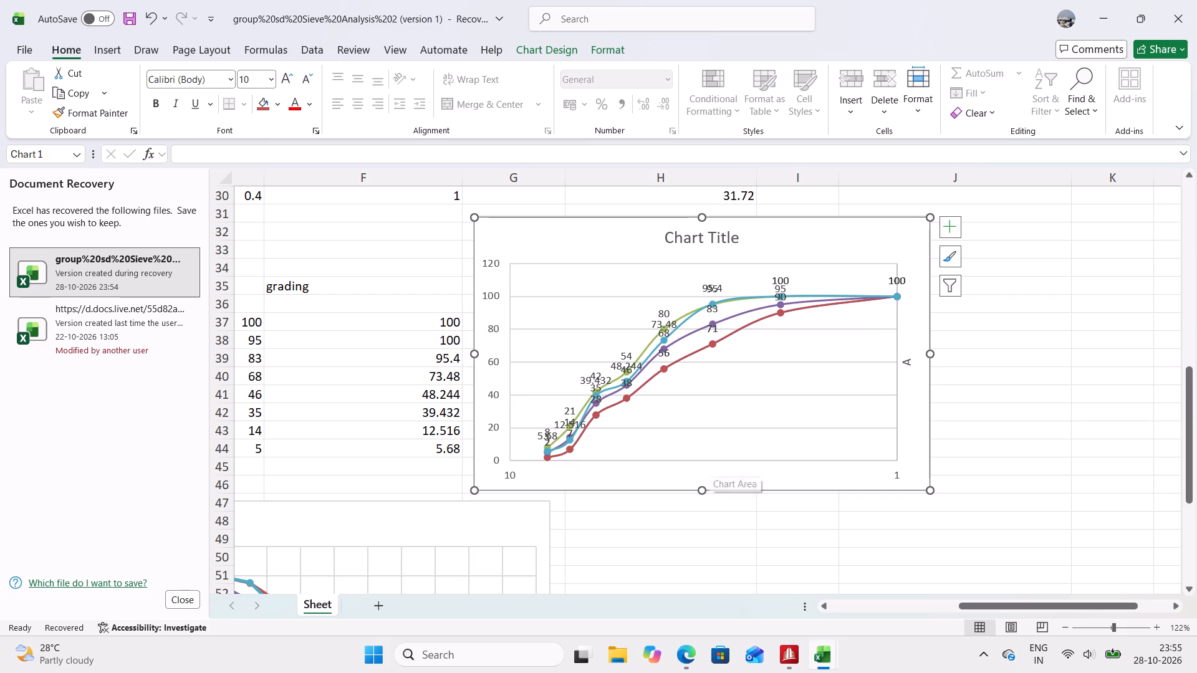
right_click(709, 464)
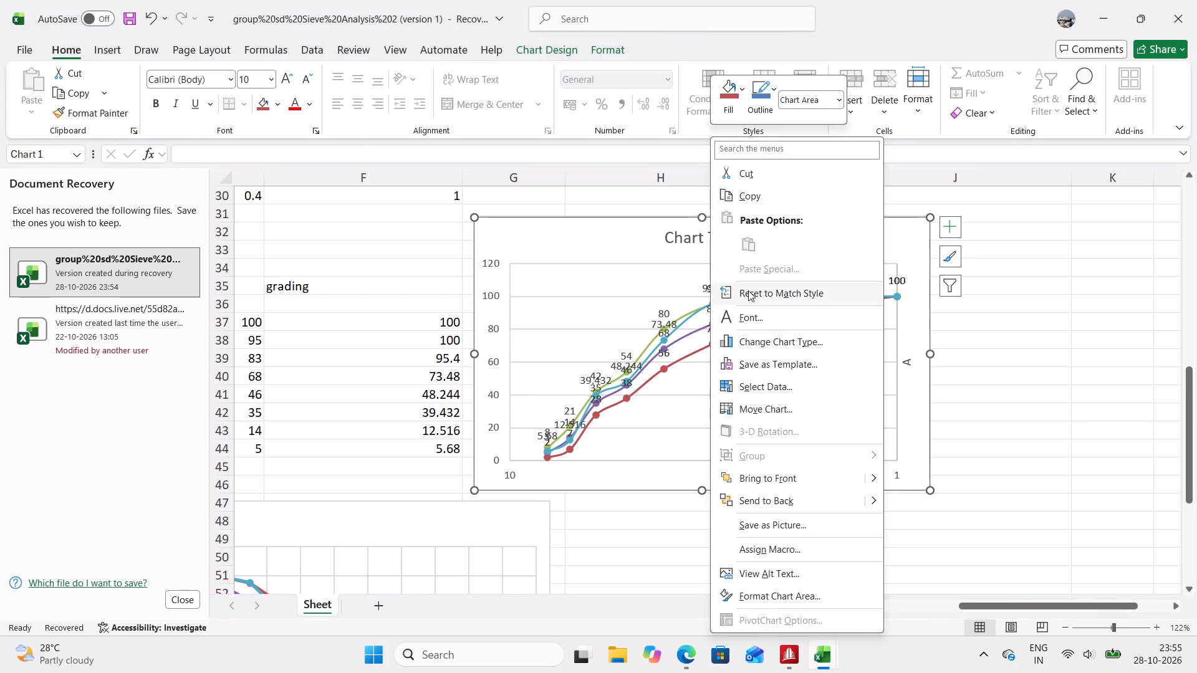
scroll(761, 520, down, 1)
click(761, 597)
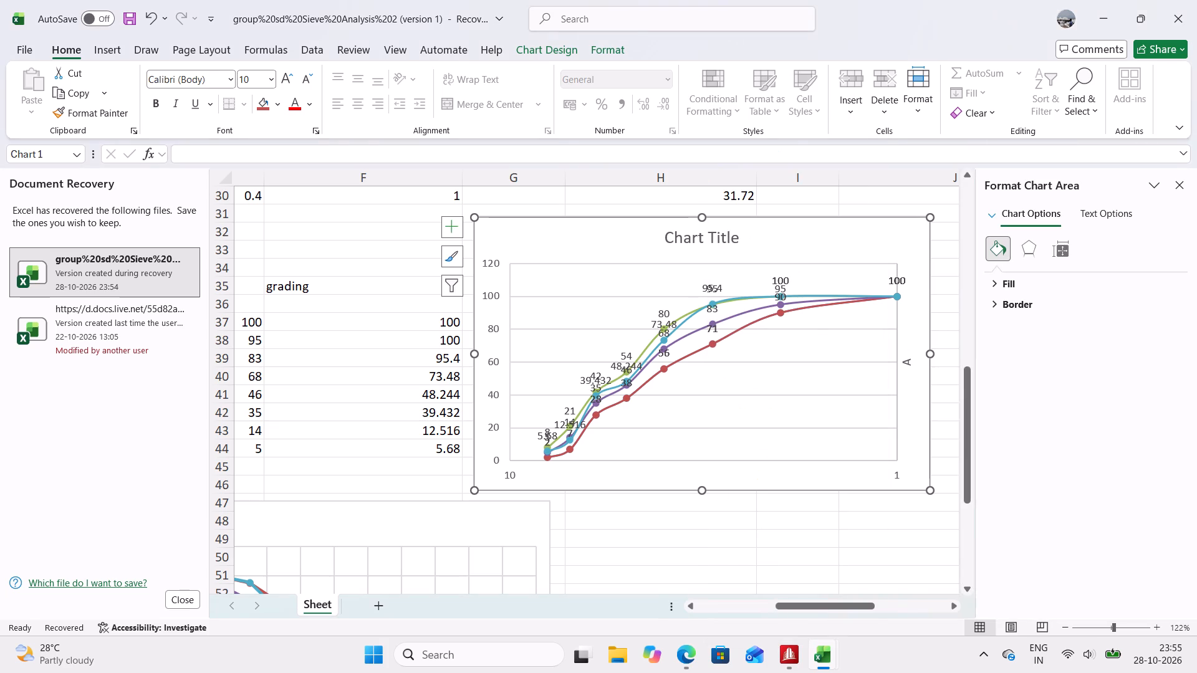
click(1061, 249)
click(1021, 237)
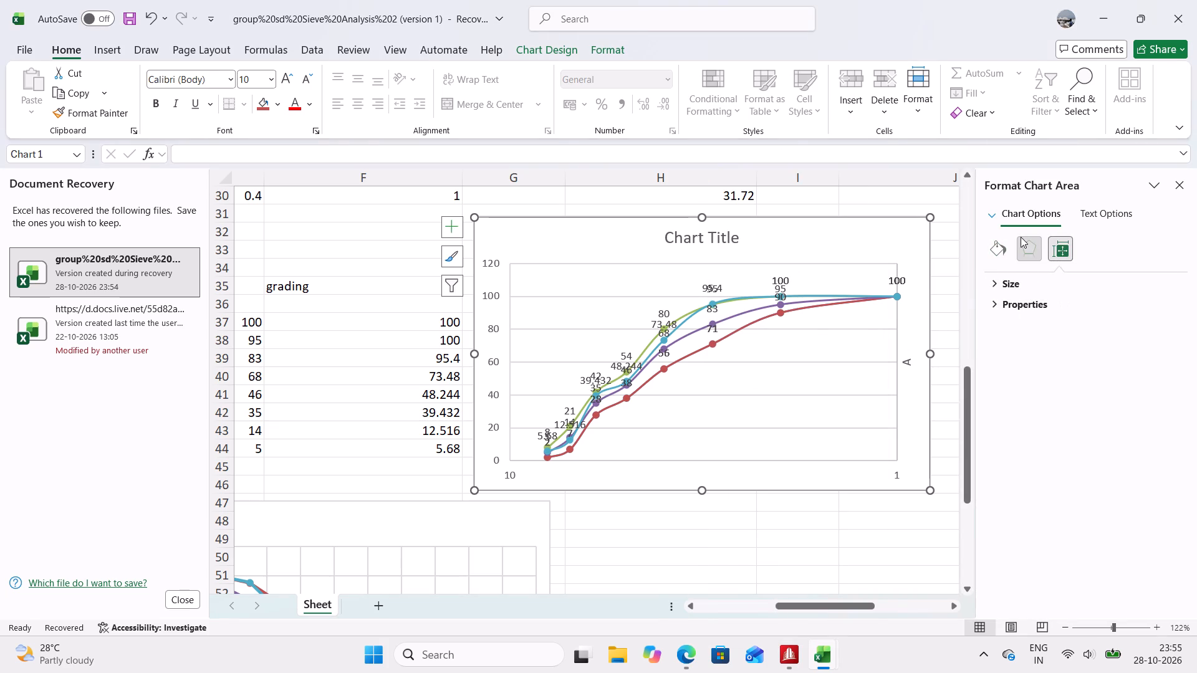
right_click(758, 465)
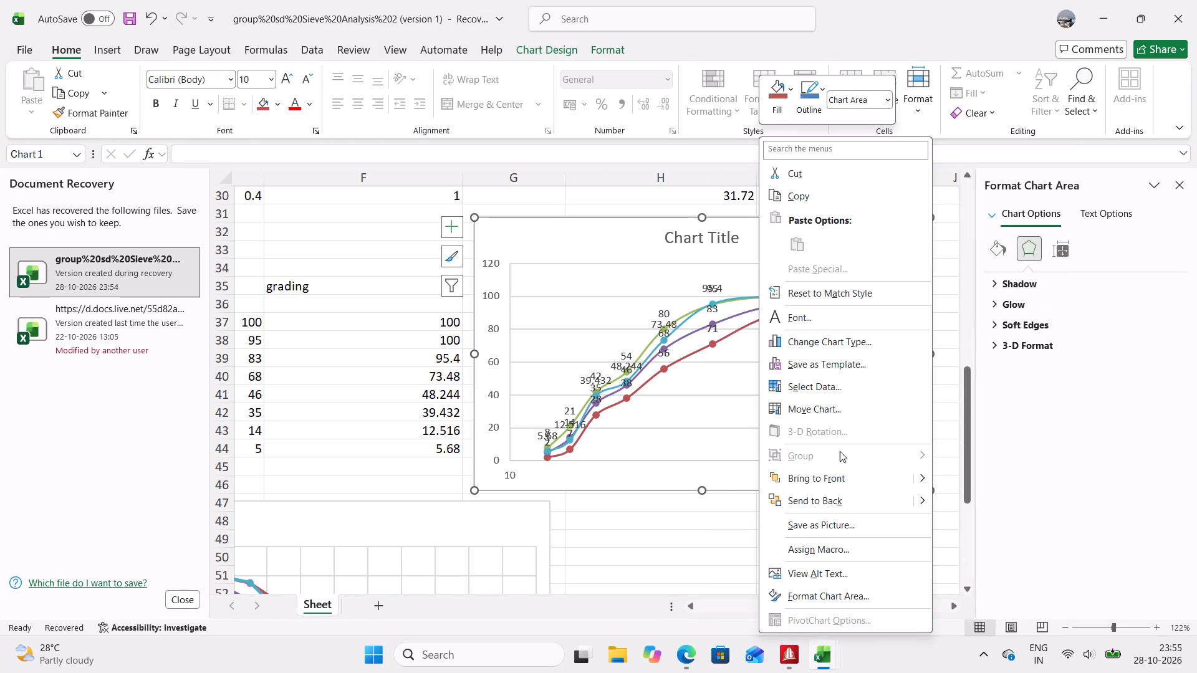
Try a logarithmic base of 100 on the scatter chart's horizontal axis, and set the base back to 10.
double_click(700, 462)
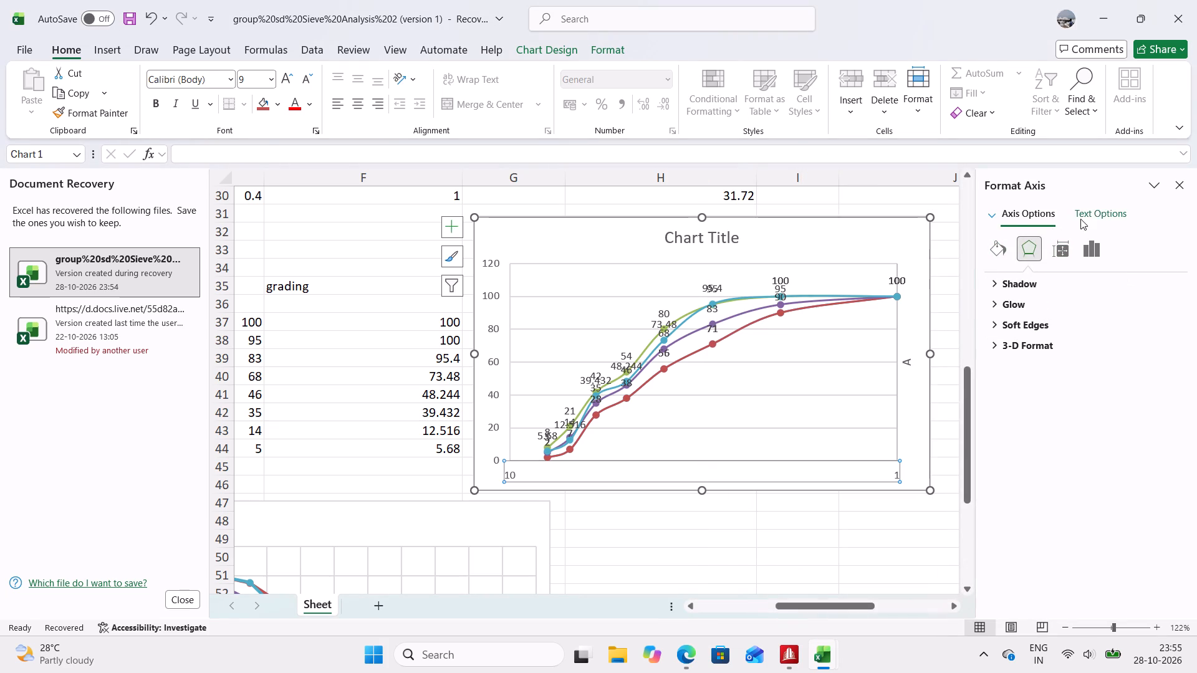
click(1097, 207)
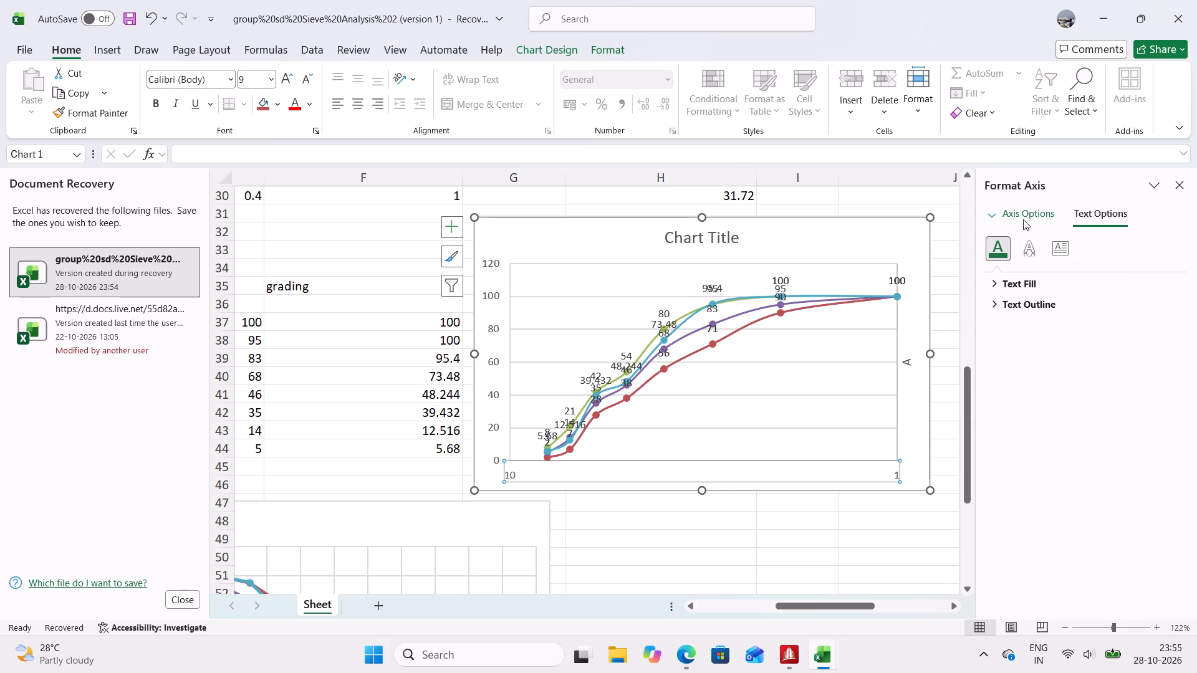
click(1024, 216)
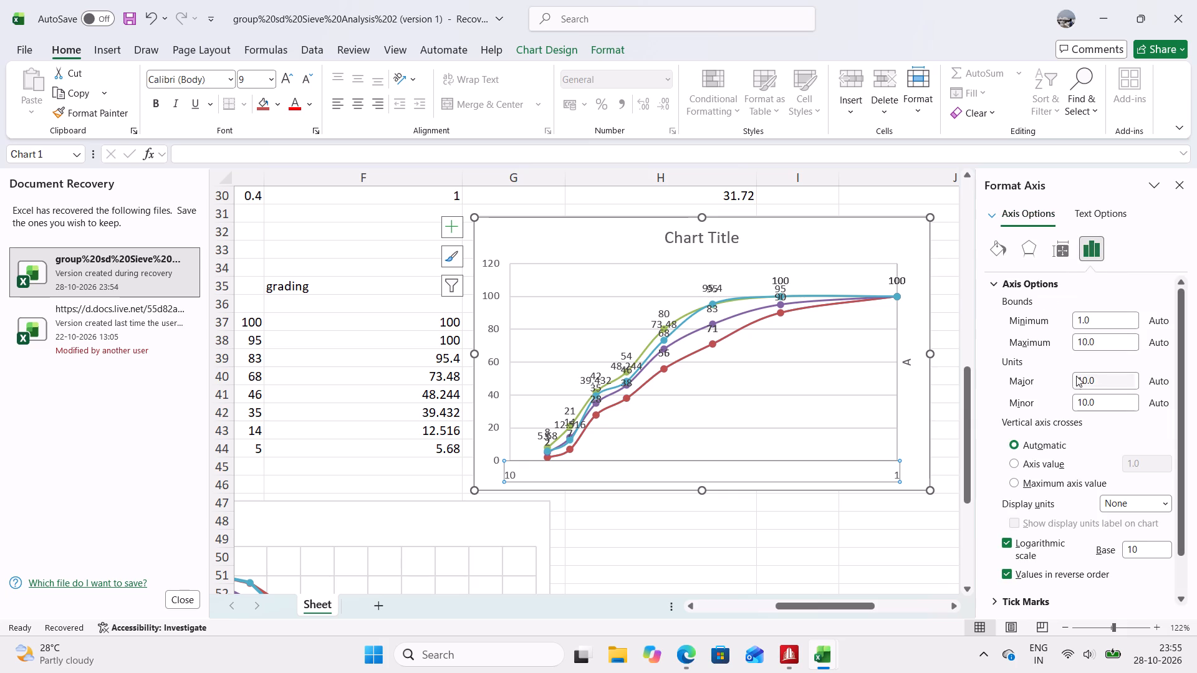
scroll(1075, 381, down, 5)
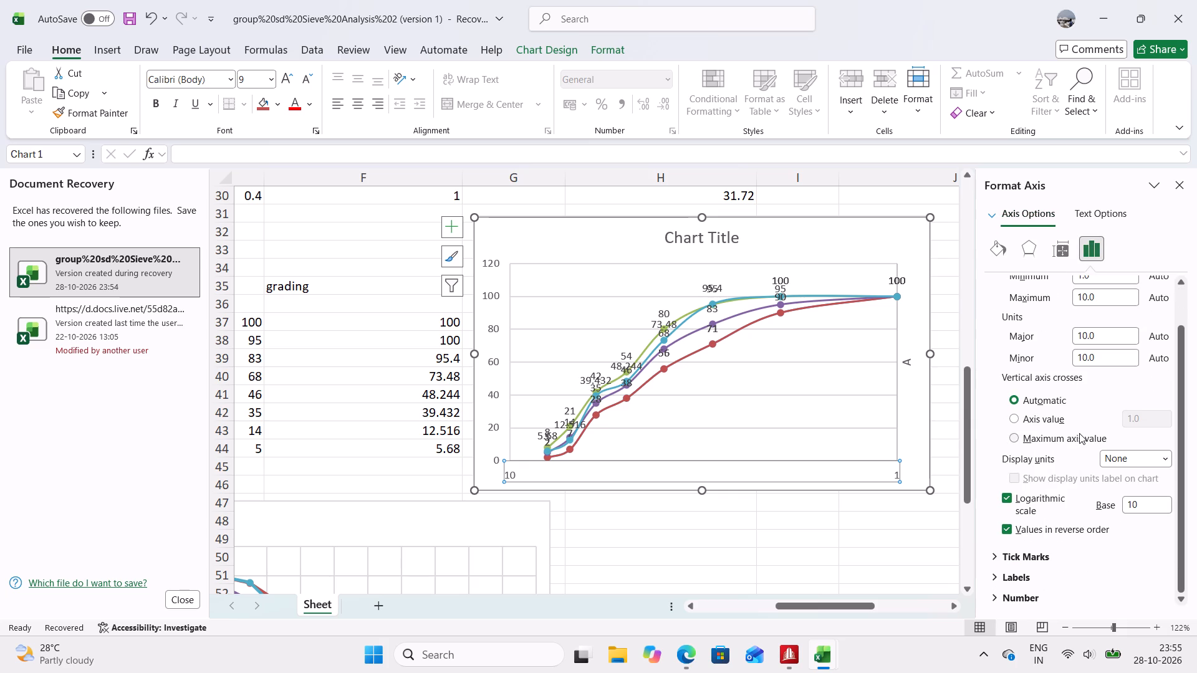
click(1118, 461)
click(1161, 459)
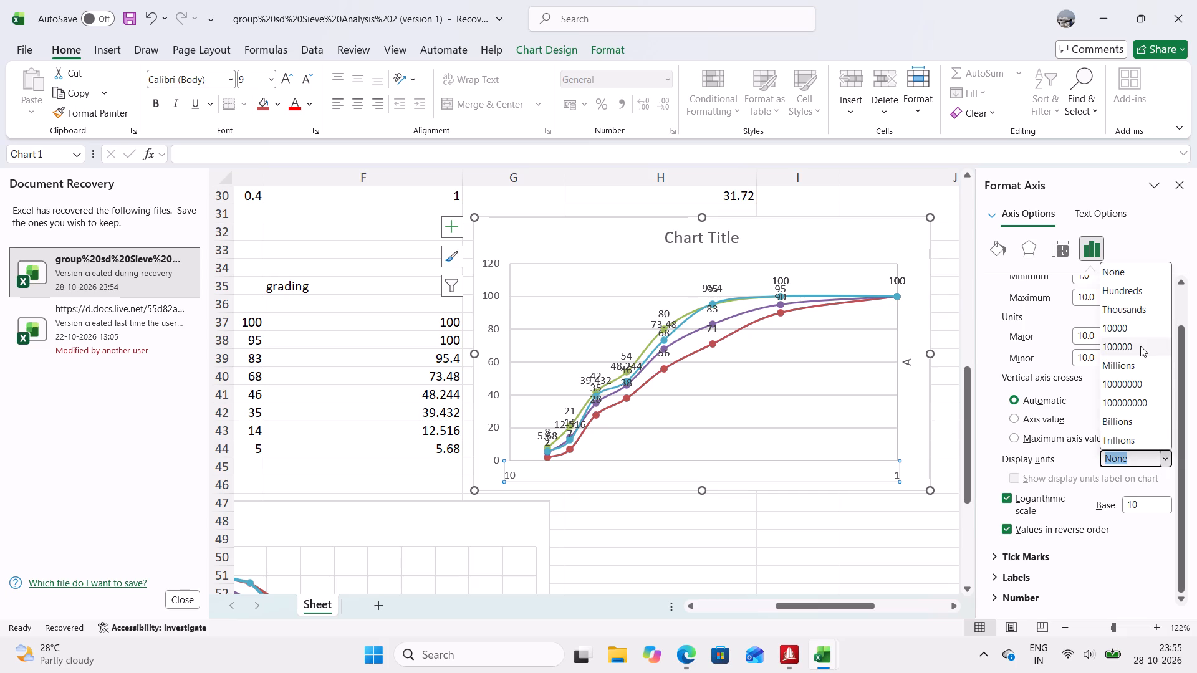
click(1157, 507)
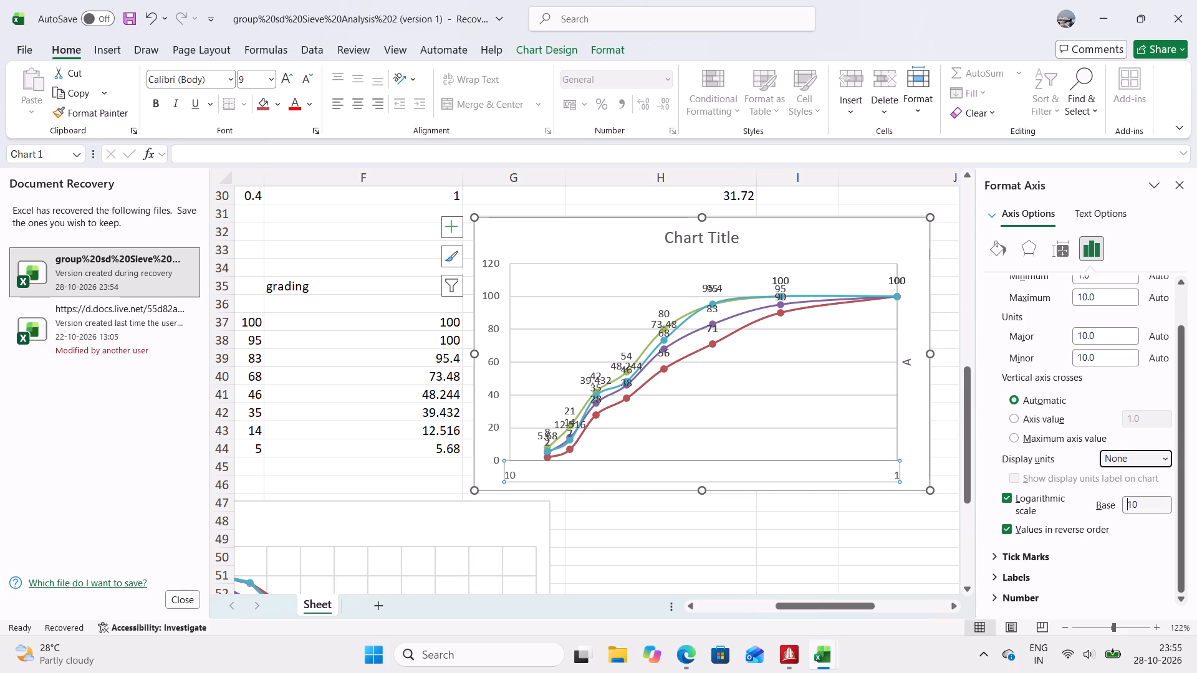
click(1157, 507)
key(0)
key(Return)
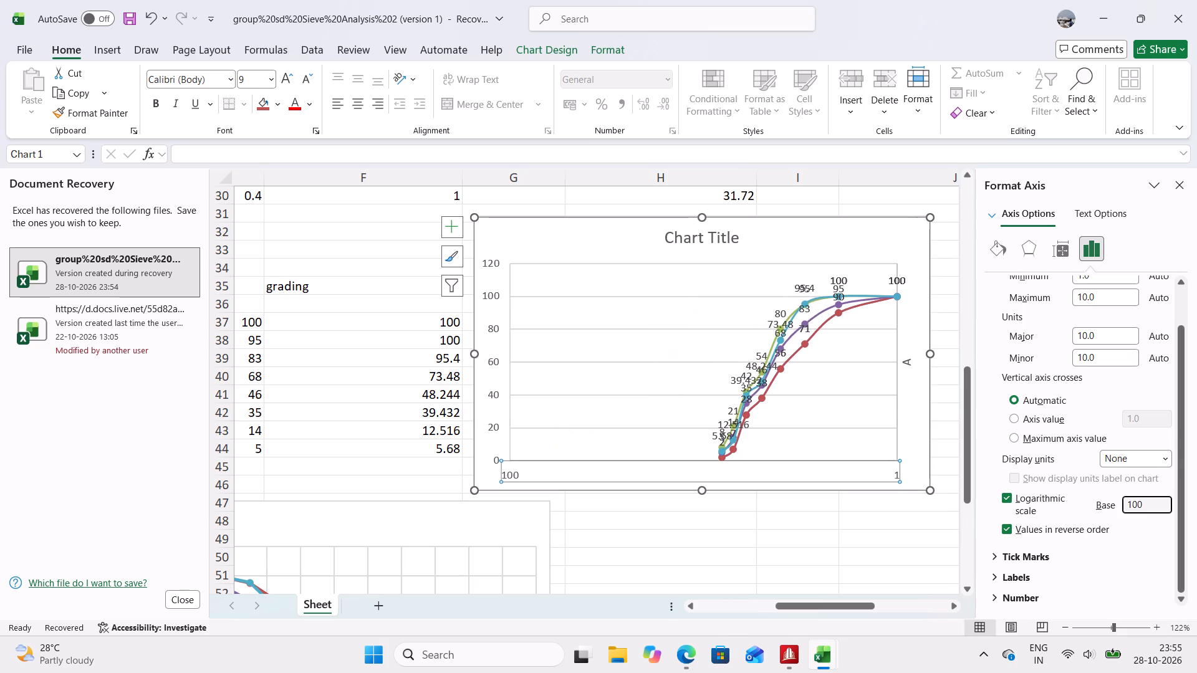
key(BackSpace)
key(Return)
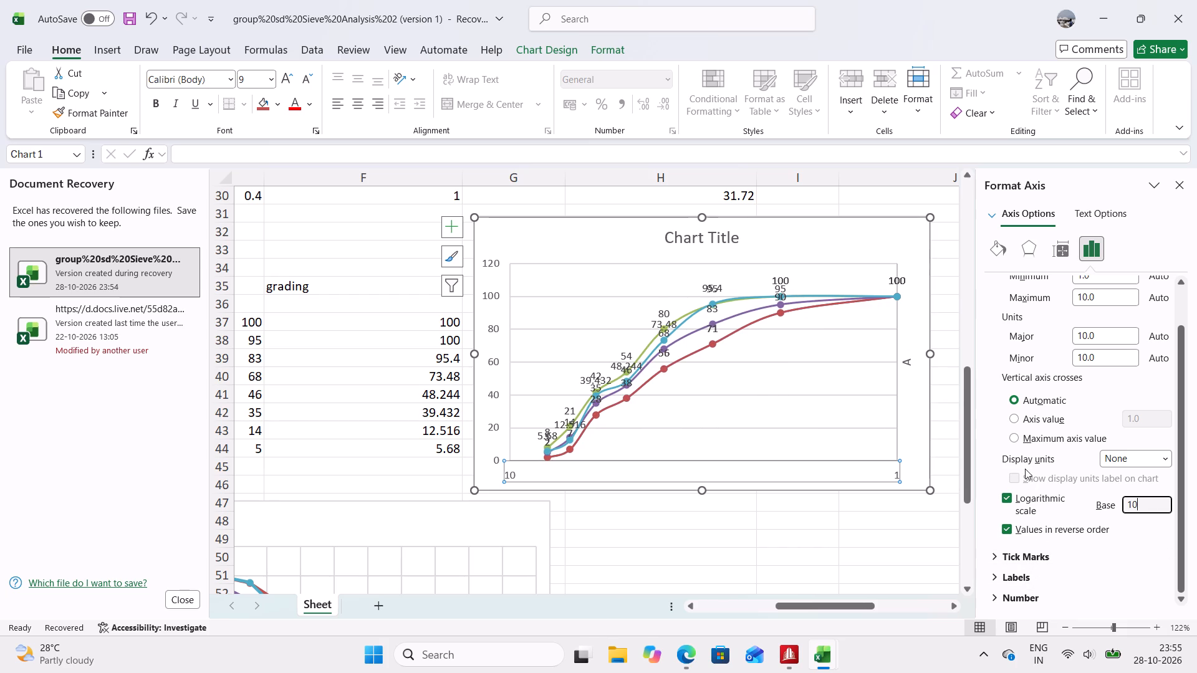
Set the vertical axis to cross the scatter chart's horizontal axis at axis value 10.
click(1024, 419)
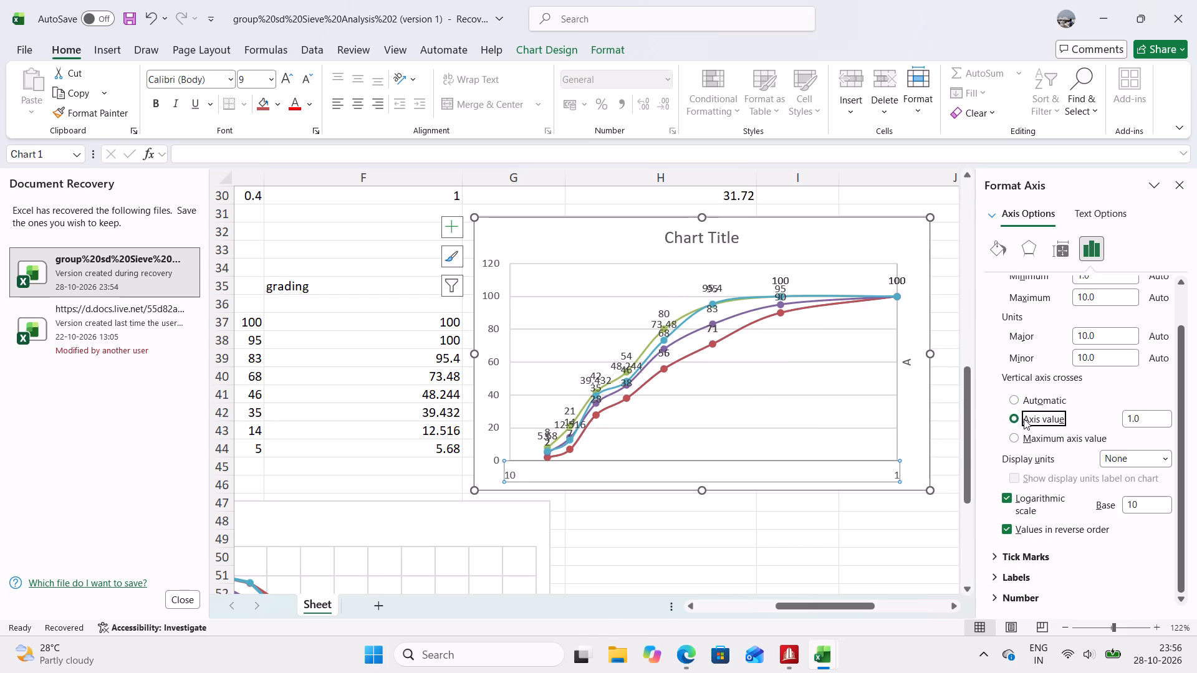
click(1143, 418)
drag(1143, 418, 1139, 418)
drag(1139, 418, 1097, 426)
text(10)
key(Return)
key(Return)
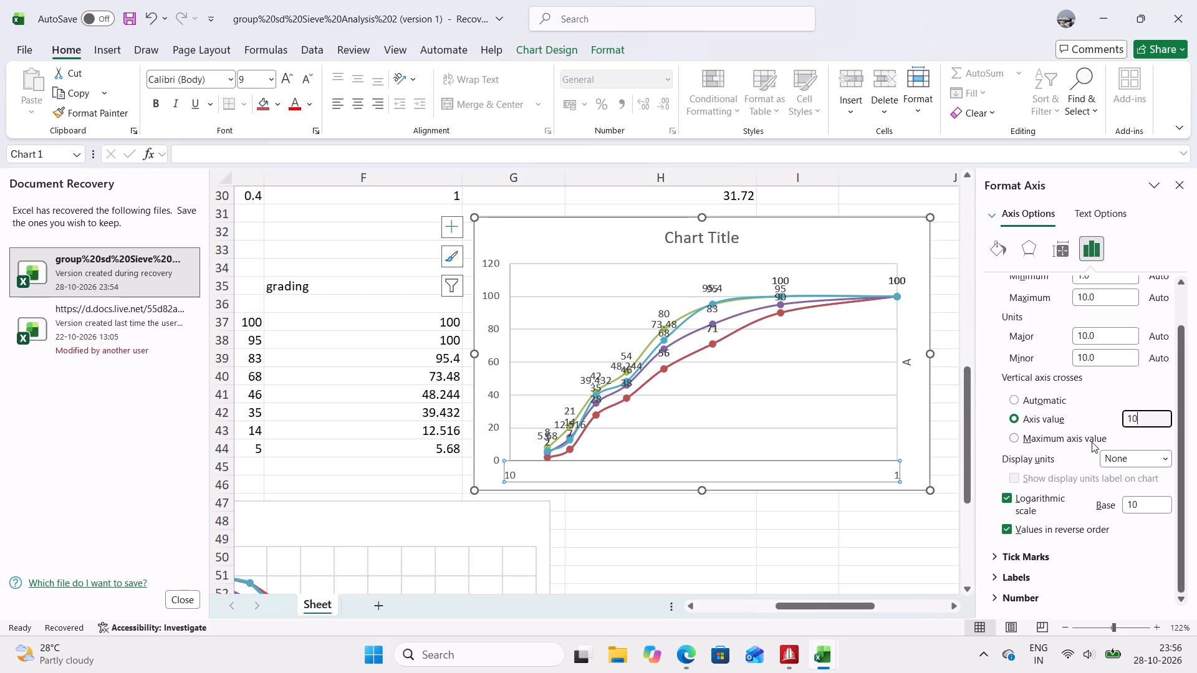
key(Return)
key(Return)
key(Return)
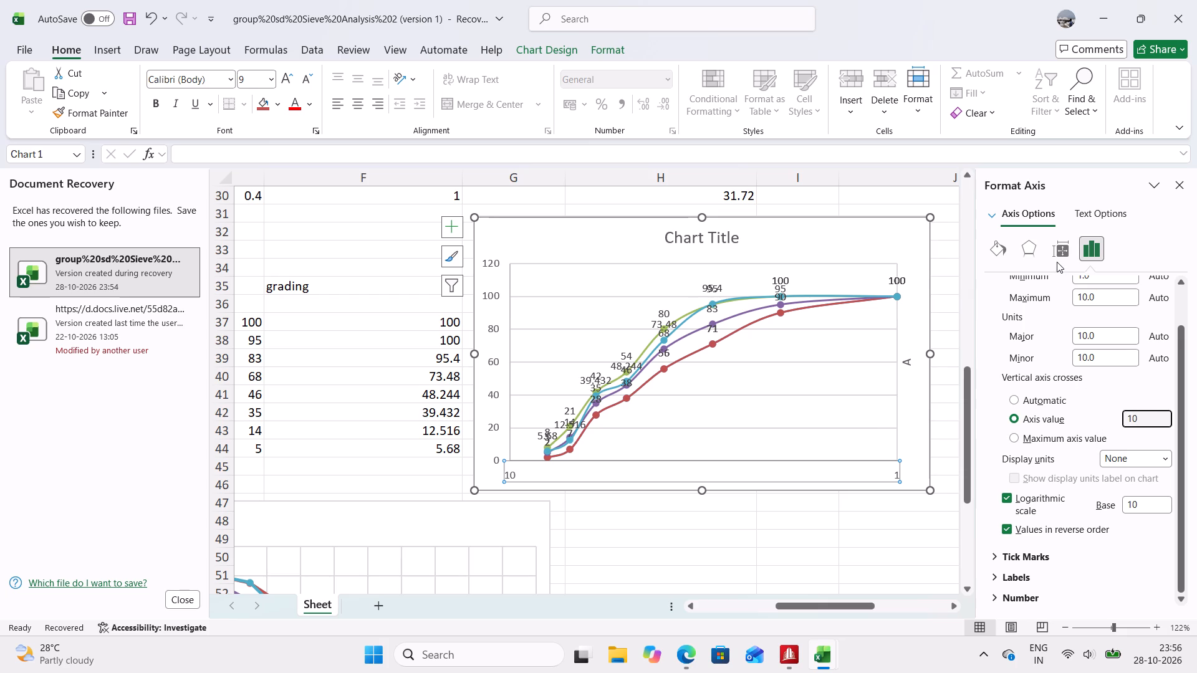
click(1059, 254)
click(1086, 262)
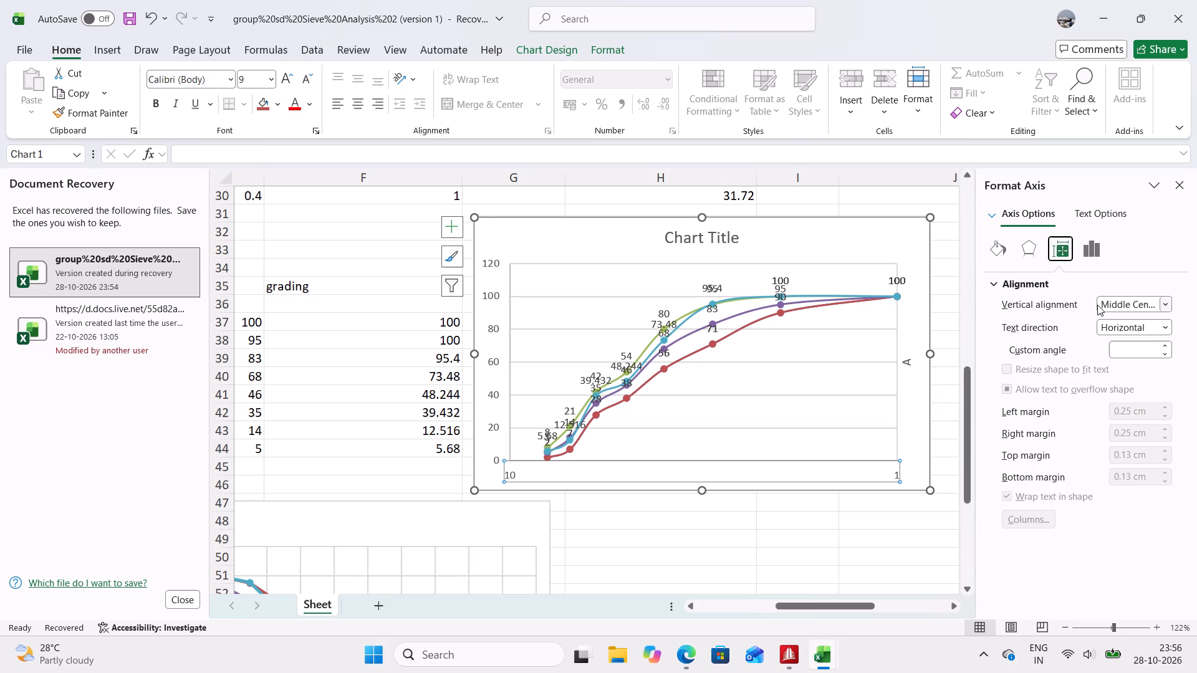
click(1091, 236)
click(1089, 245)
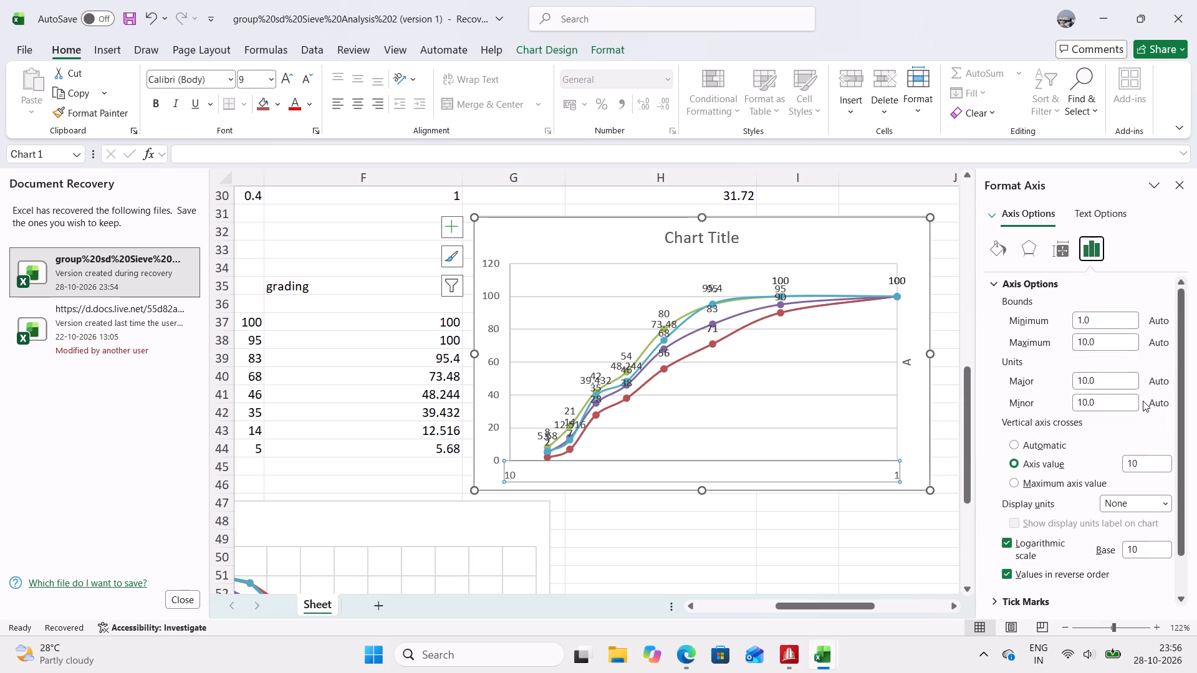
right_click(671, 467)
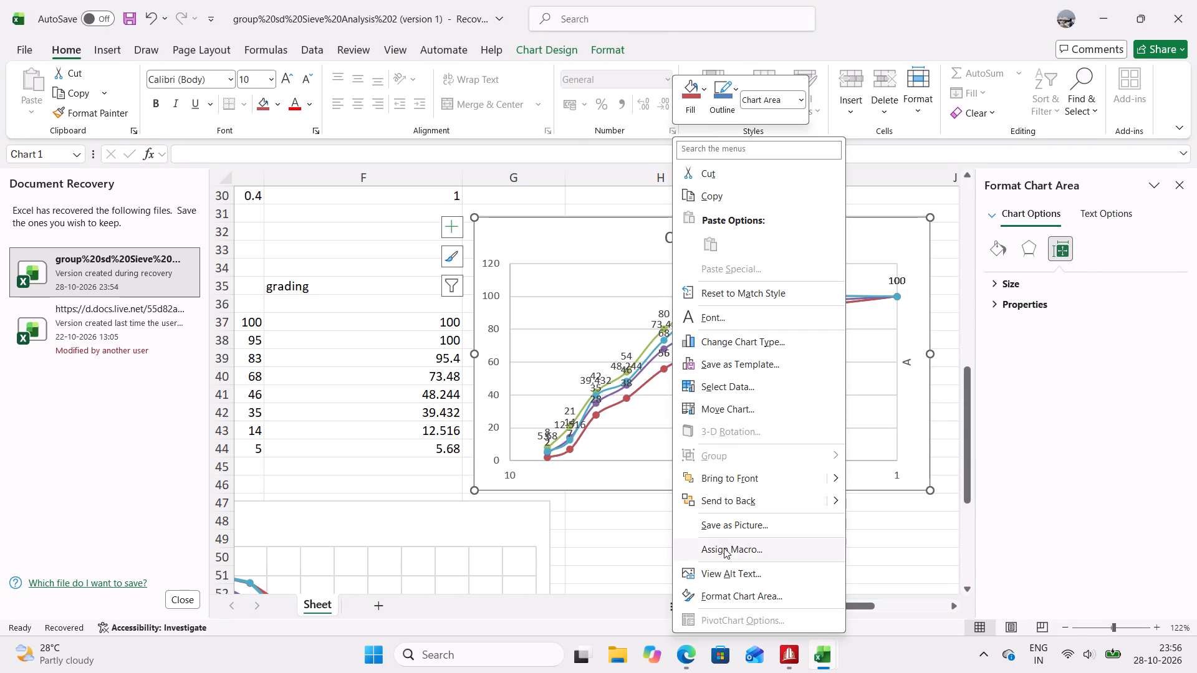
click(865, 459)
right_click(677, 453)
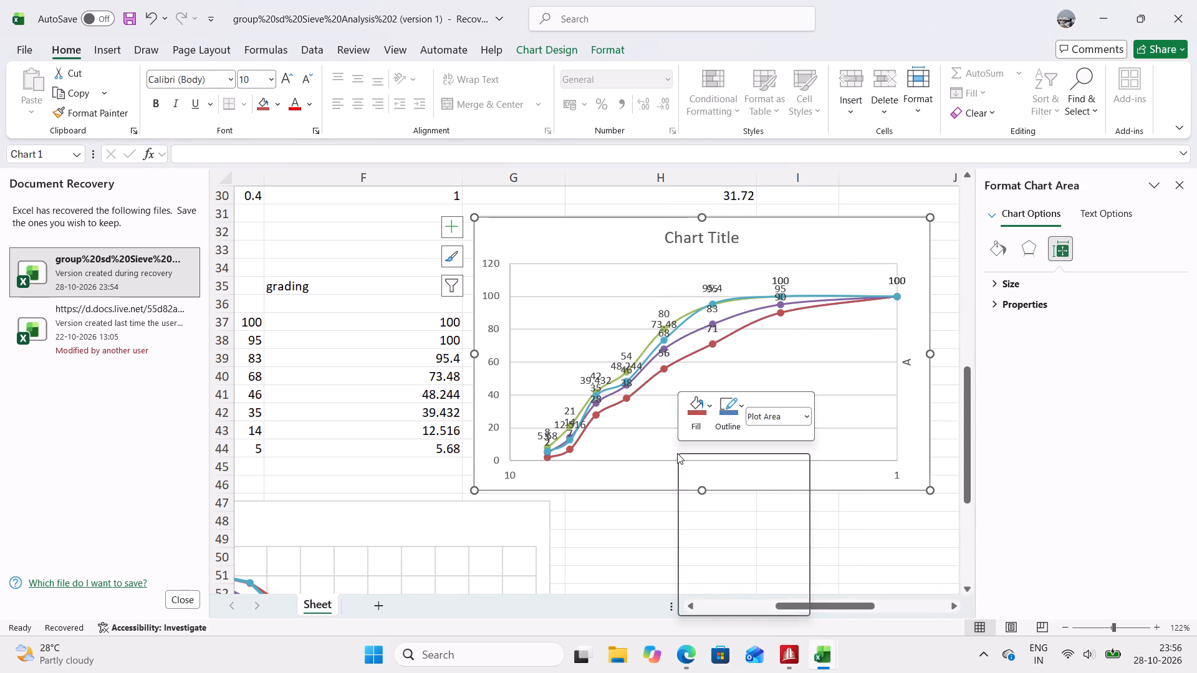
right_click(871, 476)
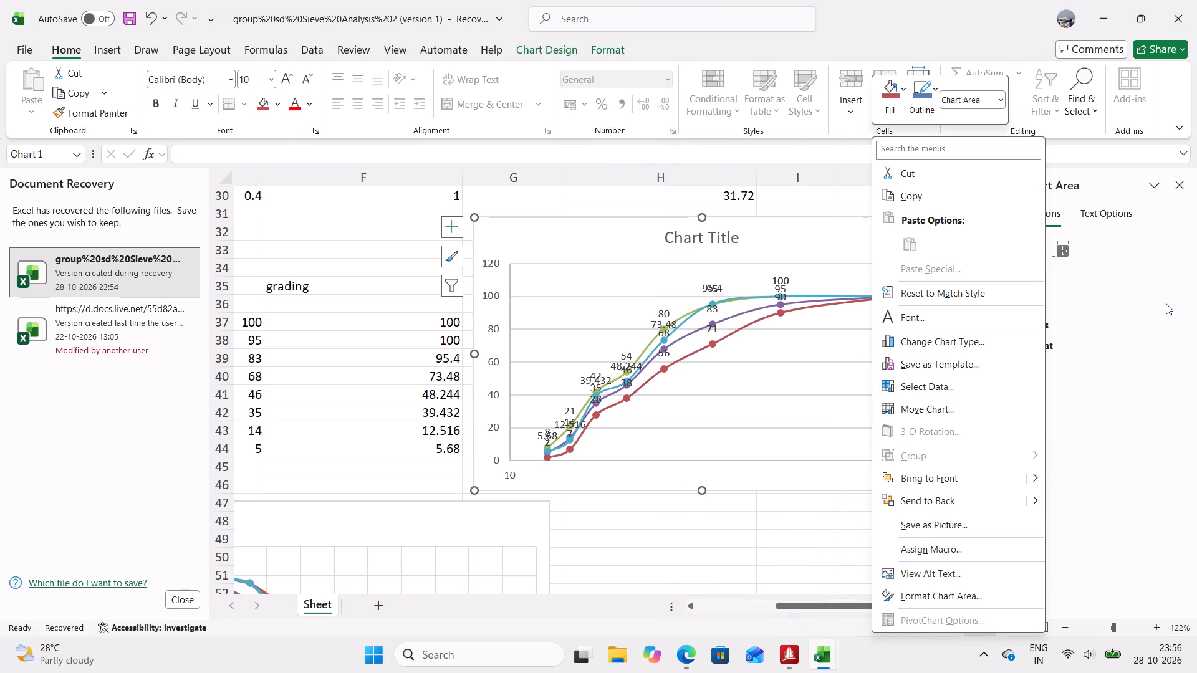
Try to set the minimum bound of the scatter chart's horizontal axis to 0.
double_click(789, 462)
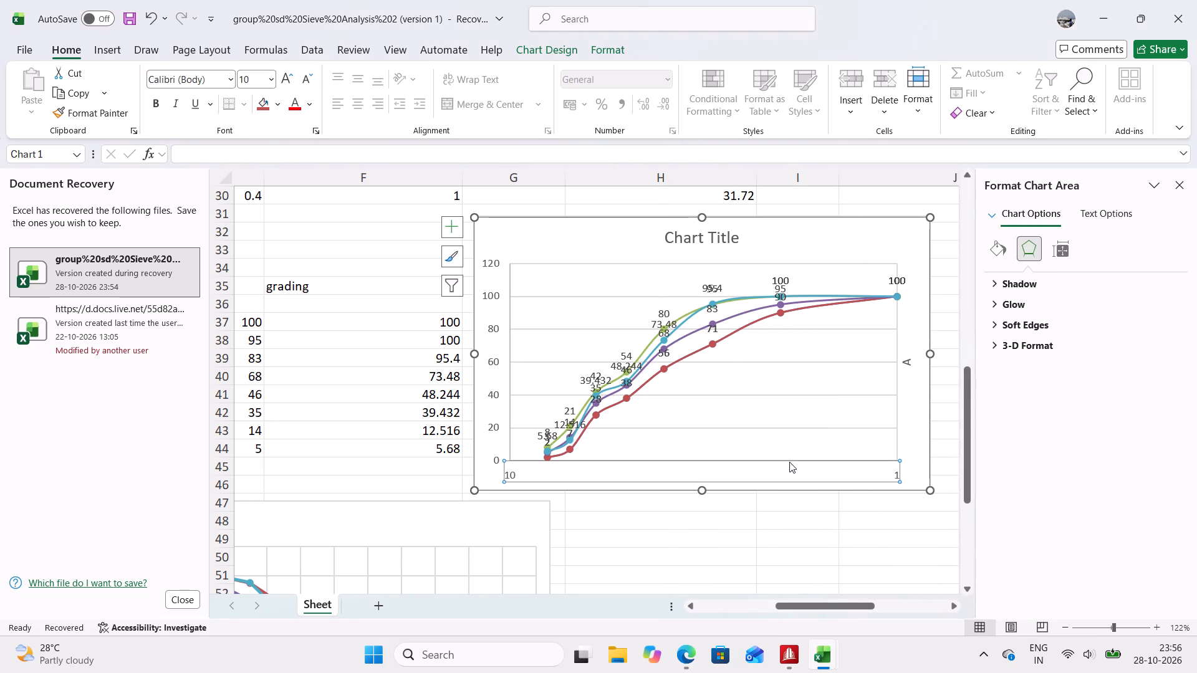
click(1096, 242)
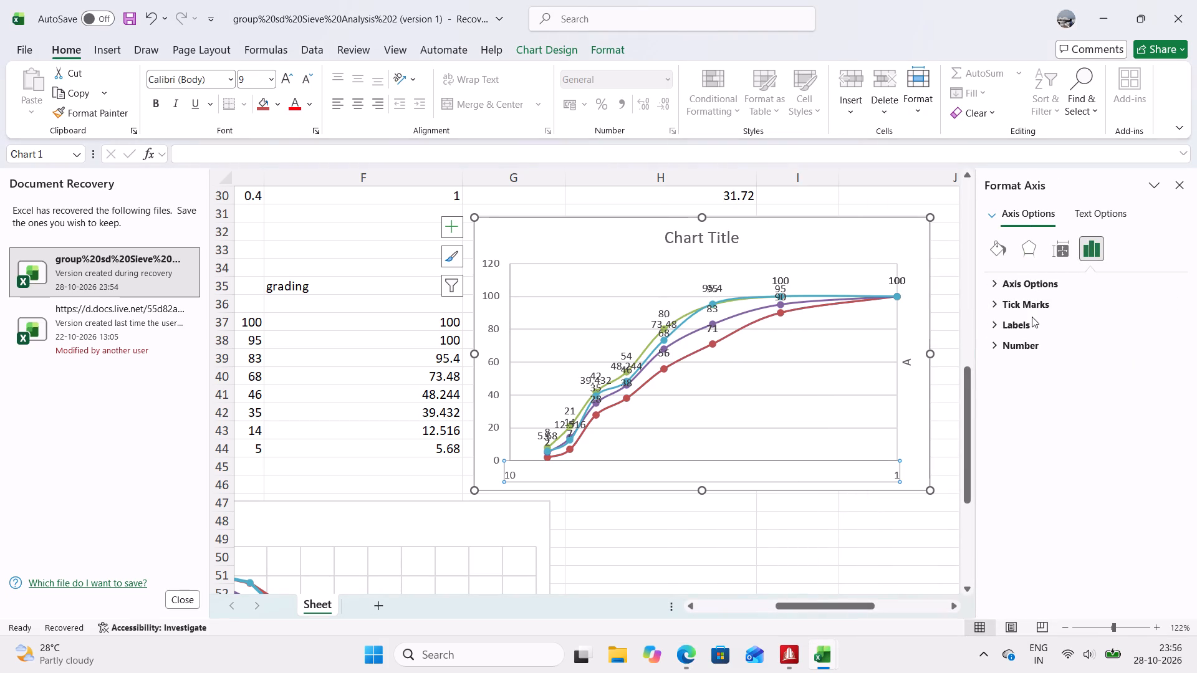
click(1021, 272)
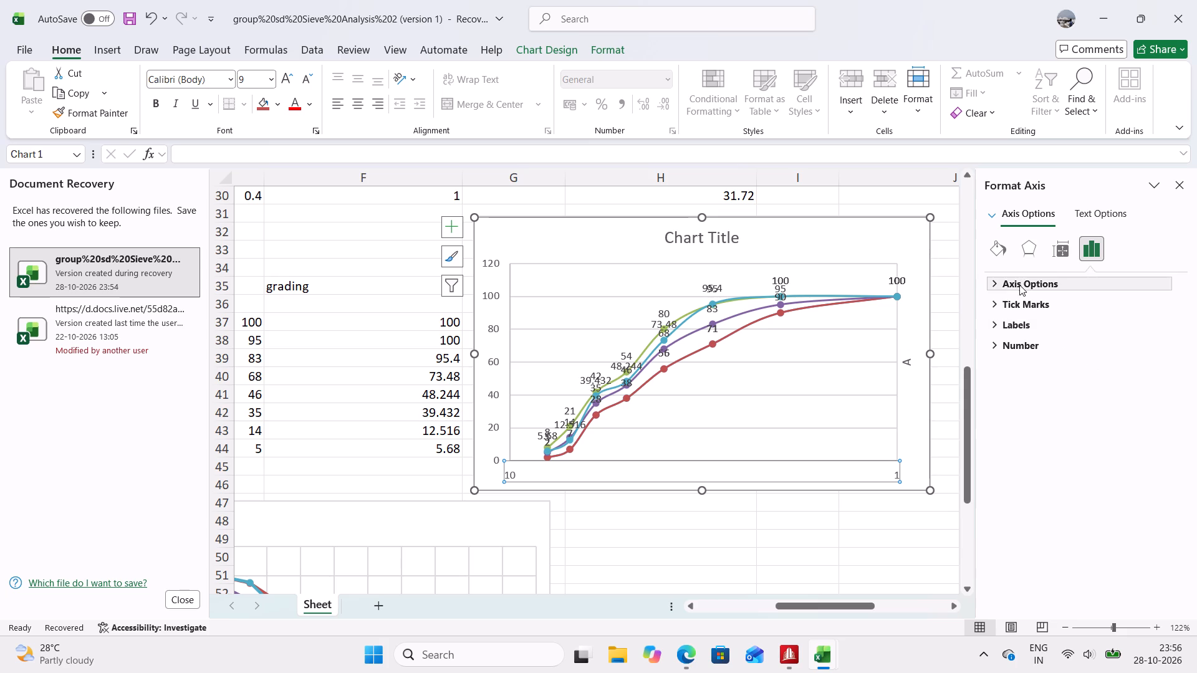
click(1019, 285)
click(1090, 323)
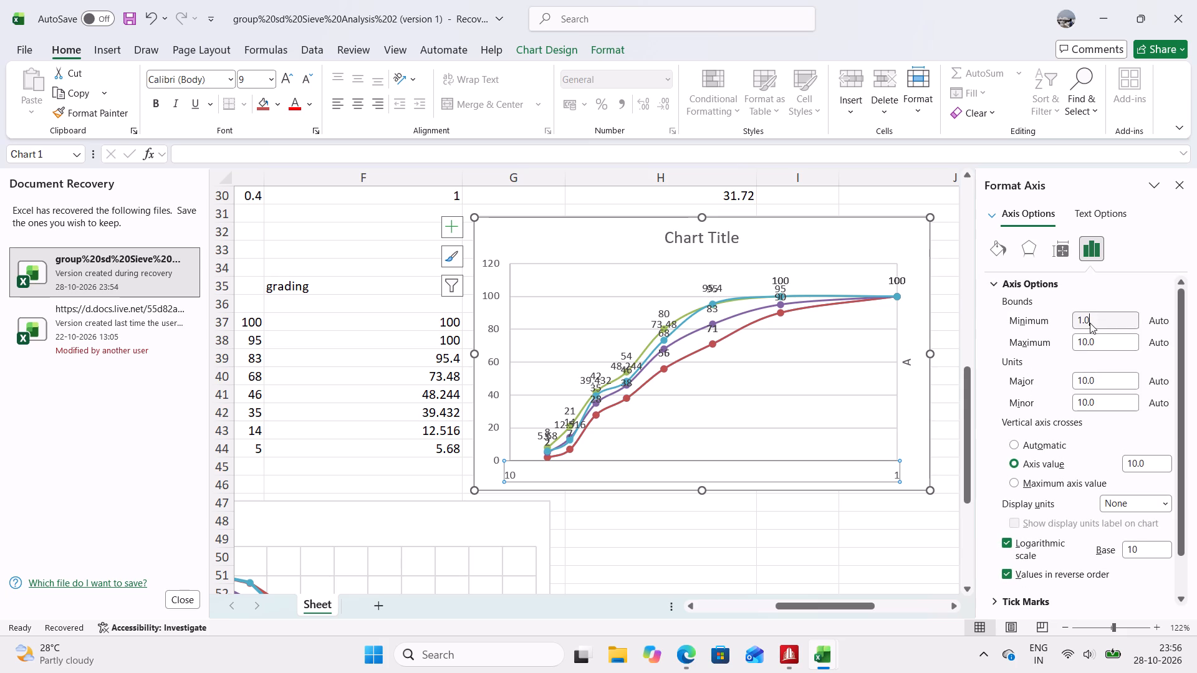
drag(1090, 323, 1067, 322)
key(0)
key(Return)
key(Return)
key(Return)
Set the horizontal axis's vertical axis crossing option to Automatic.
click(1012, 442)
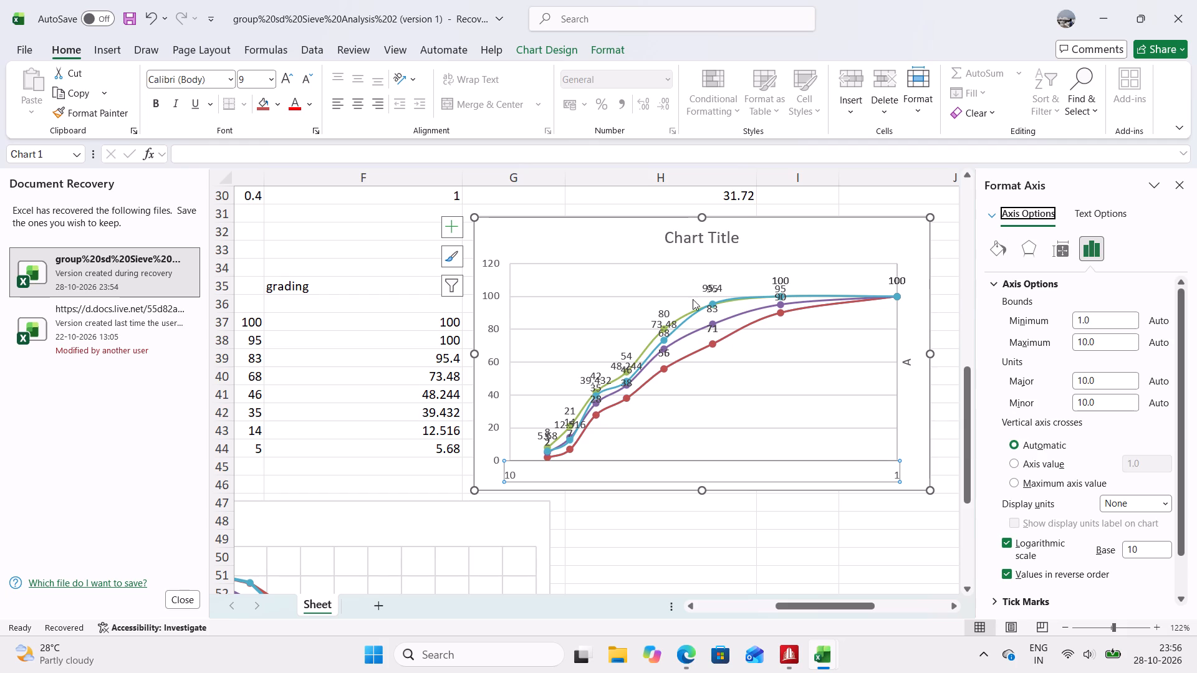
Leave the scatter chart's axis formatting and select empty cell H54 beside the lower line chart.
scroll(490, 259, down, 2)
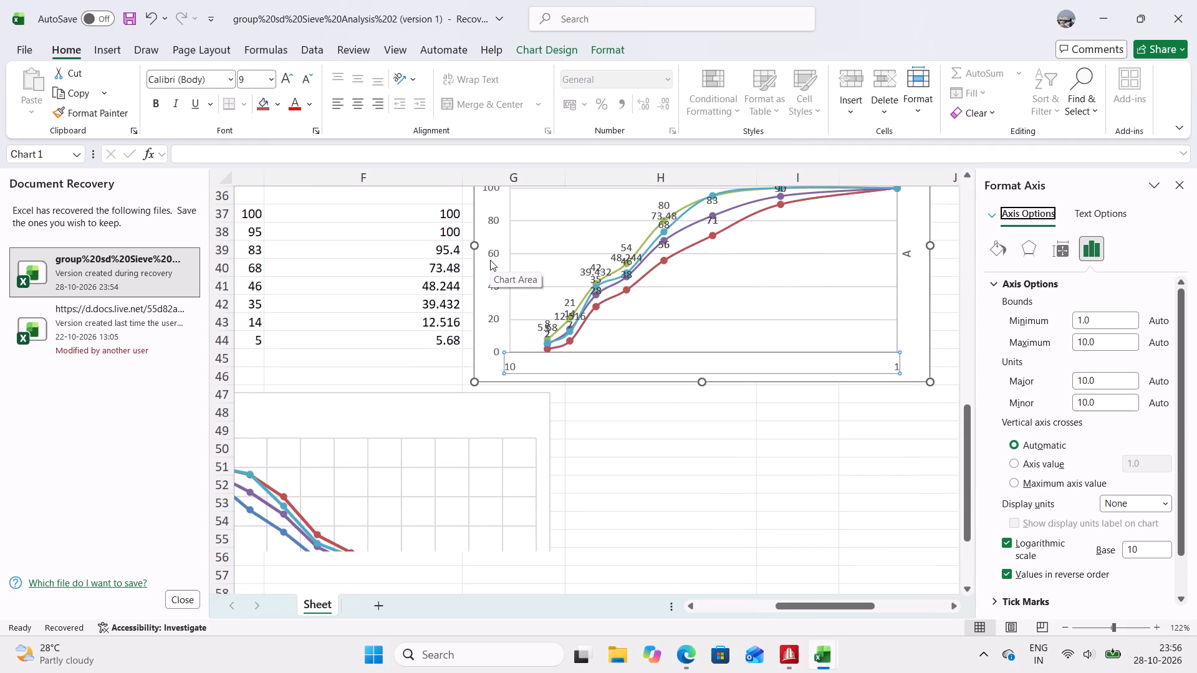
scroll(490, 260, down, 2)
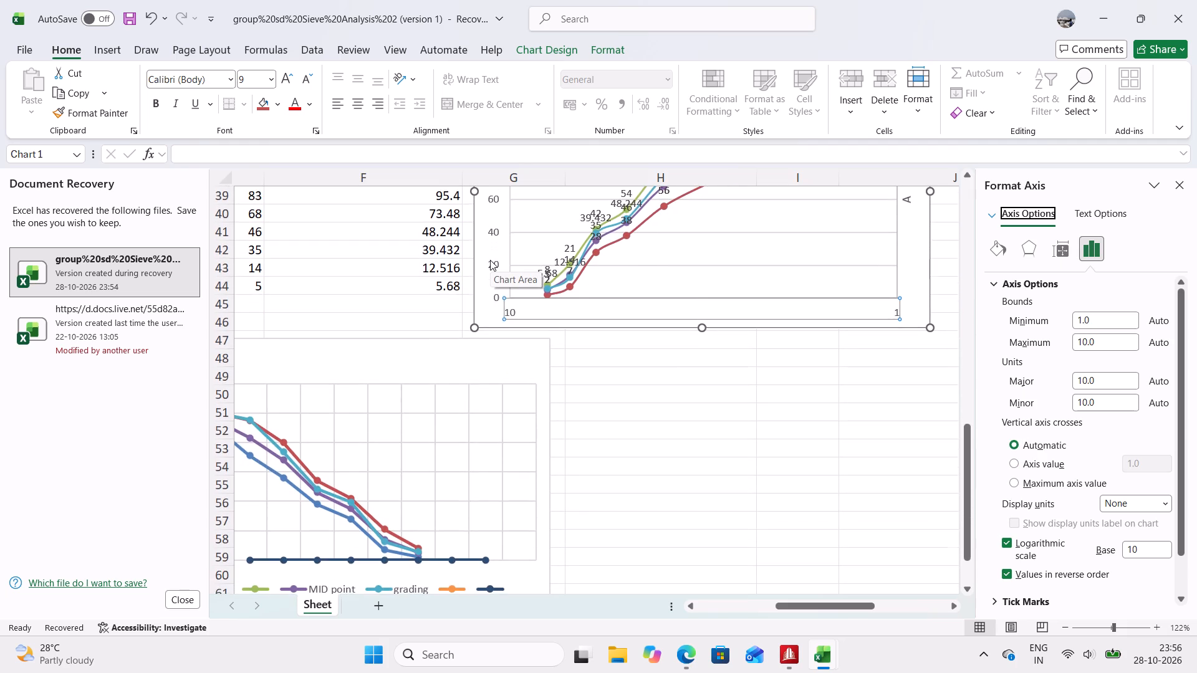
scroll(490, 260, down, 1)
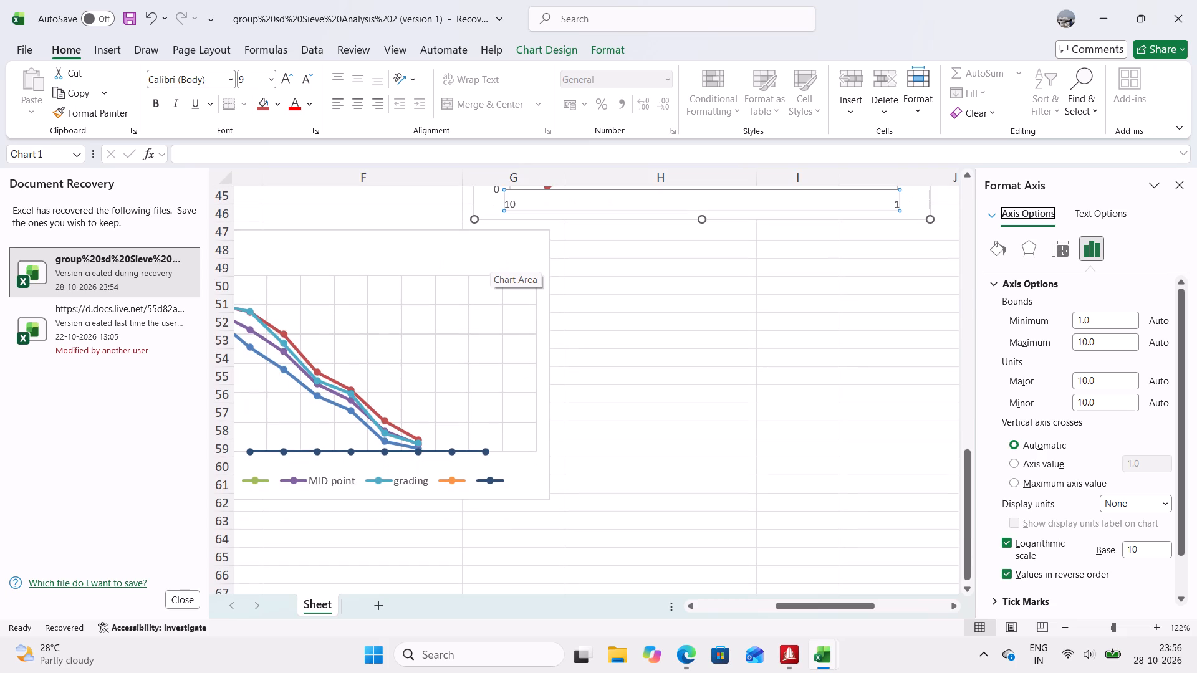
click(638, 353)
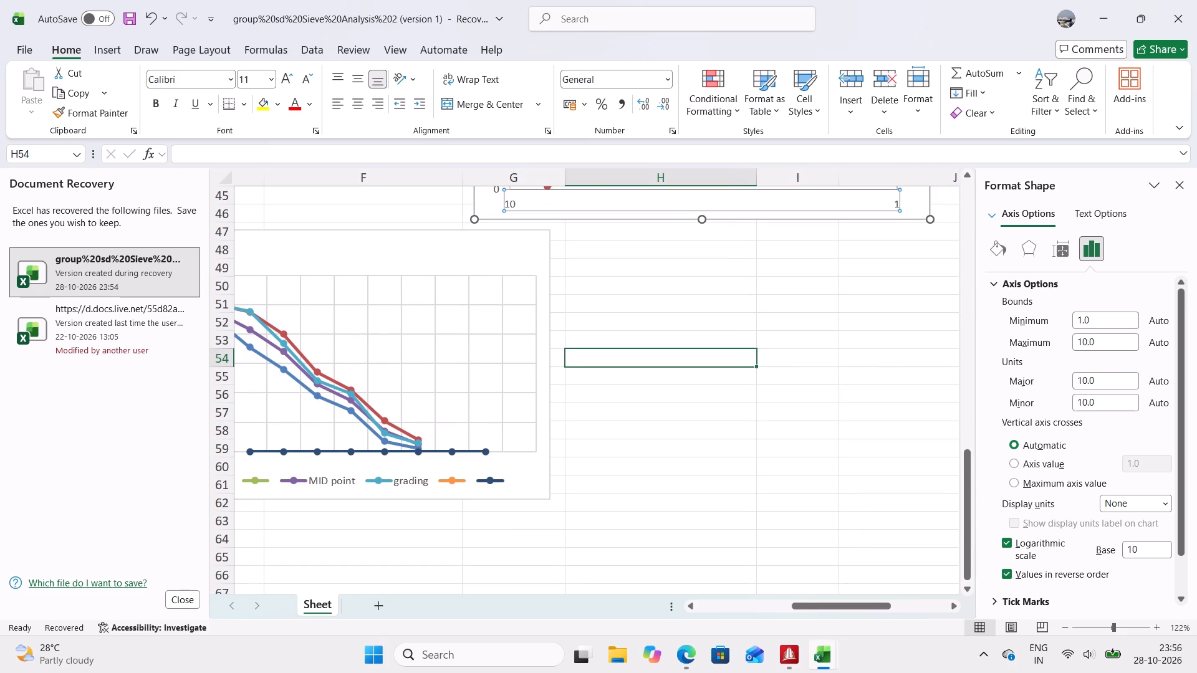
Open the recent workbook Book 1 to view its sigma h and LOCATION chart.
scroll(639, 346, down, 4)
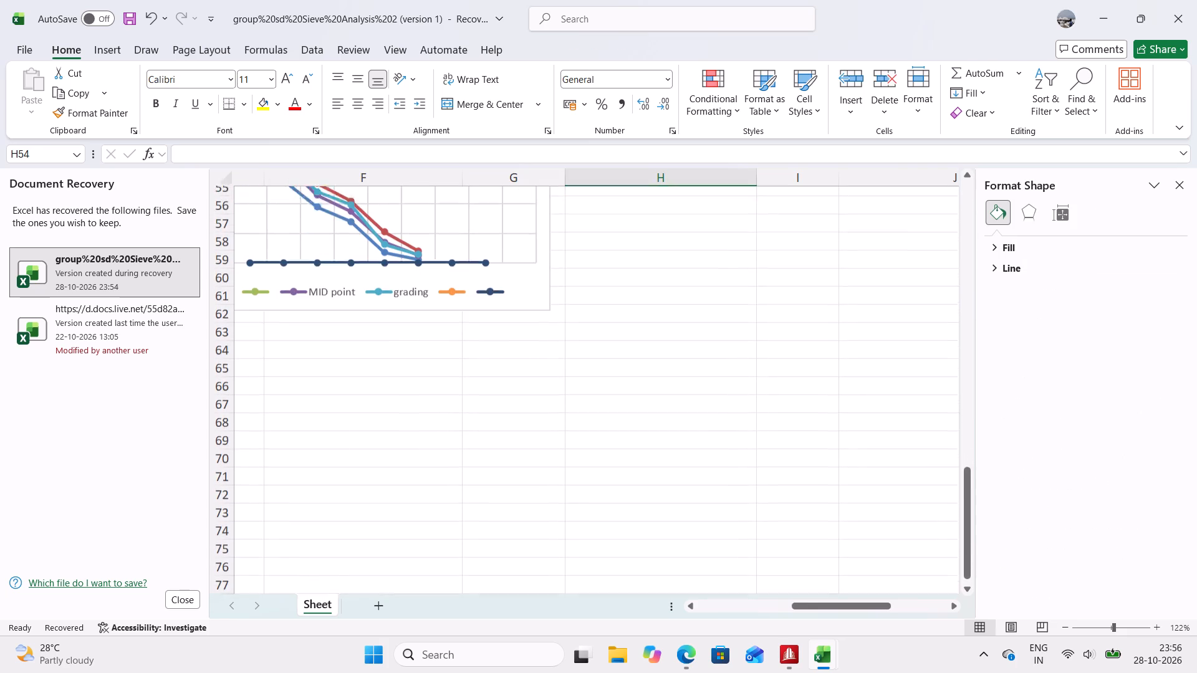
scroll(486, 459, down, 1)
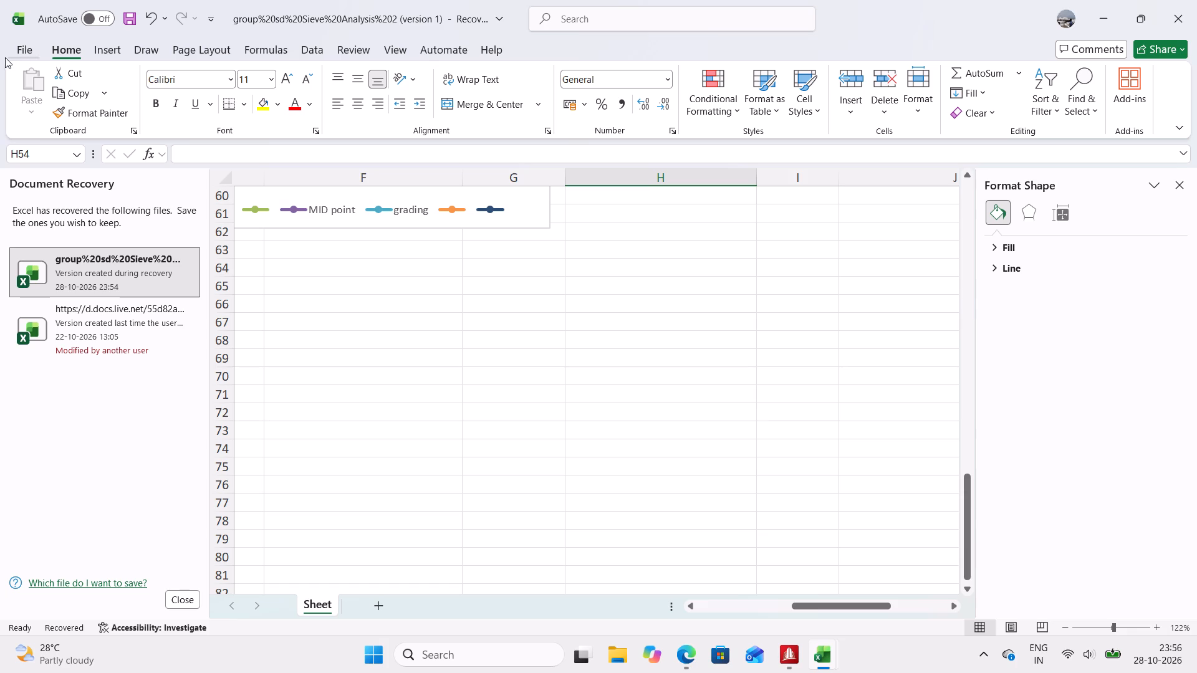
click(11, 44)
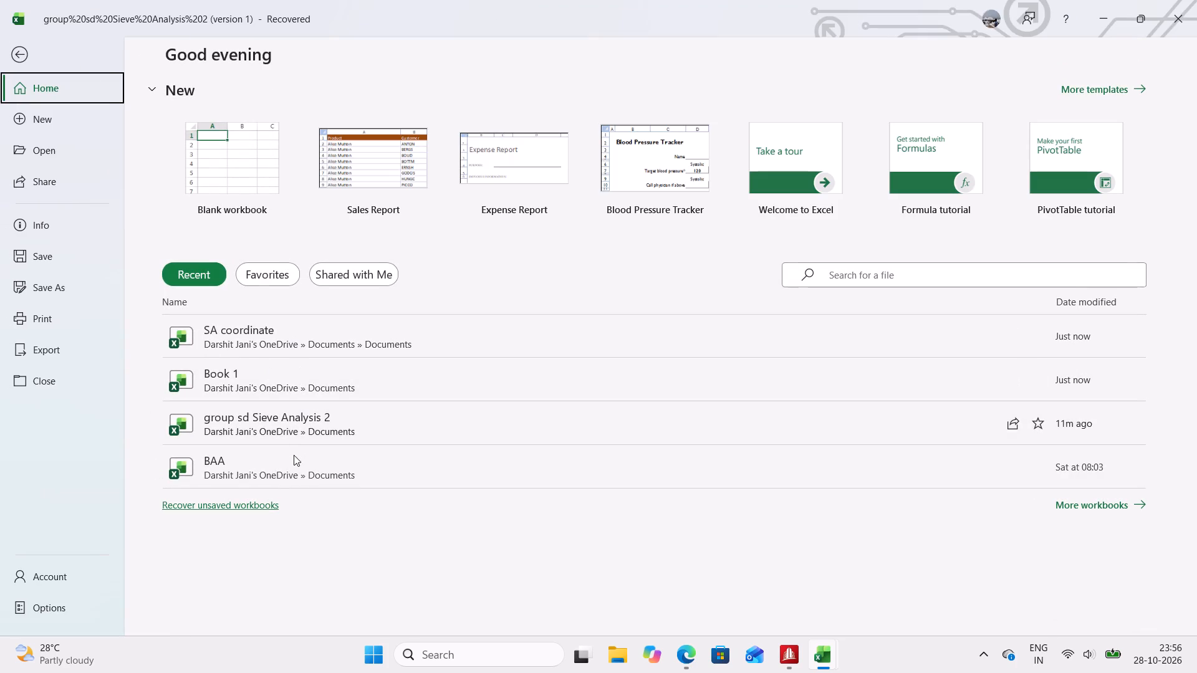
click(306, 383)
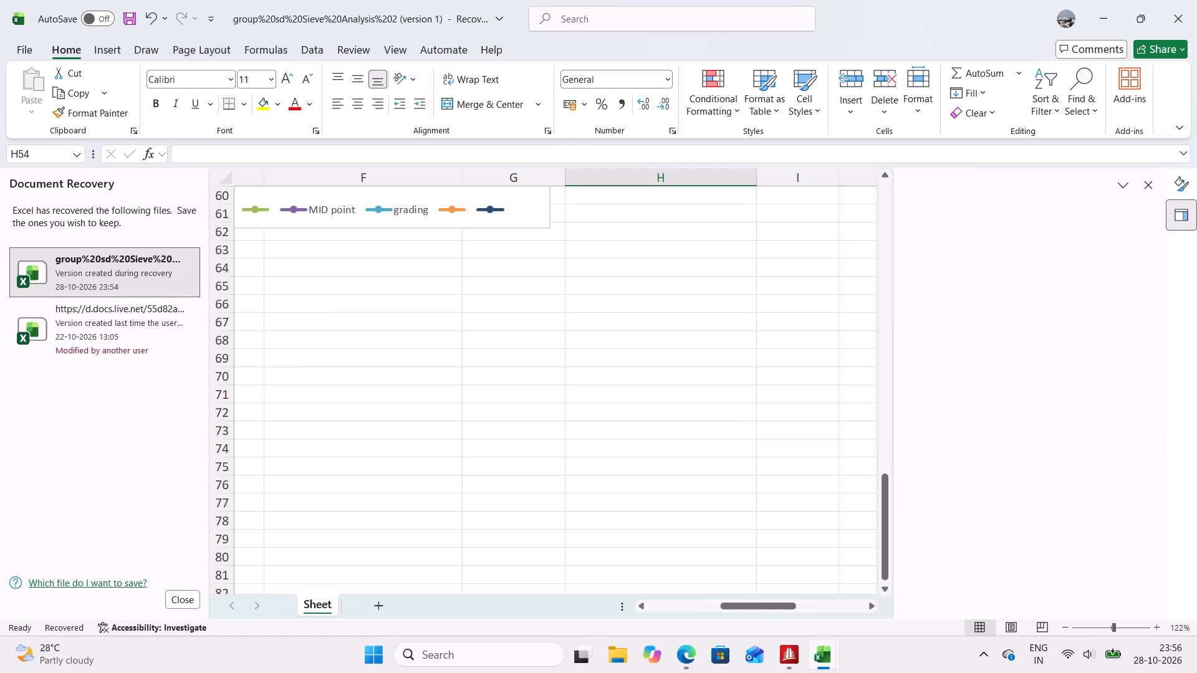
Open the recent workbook SA coordinate.
click(35, 52)
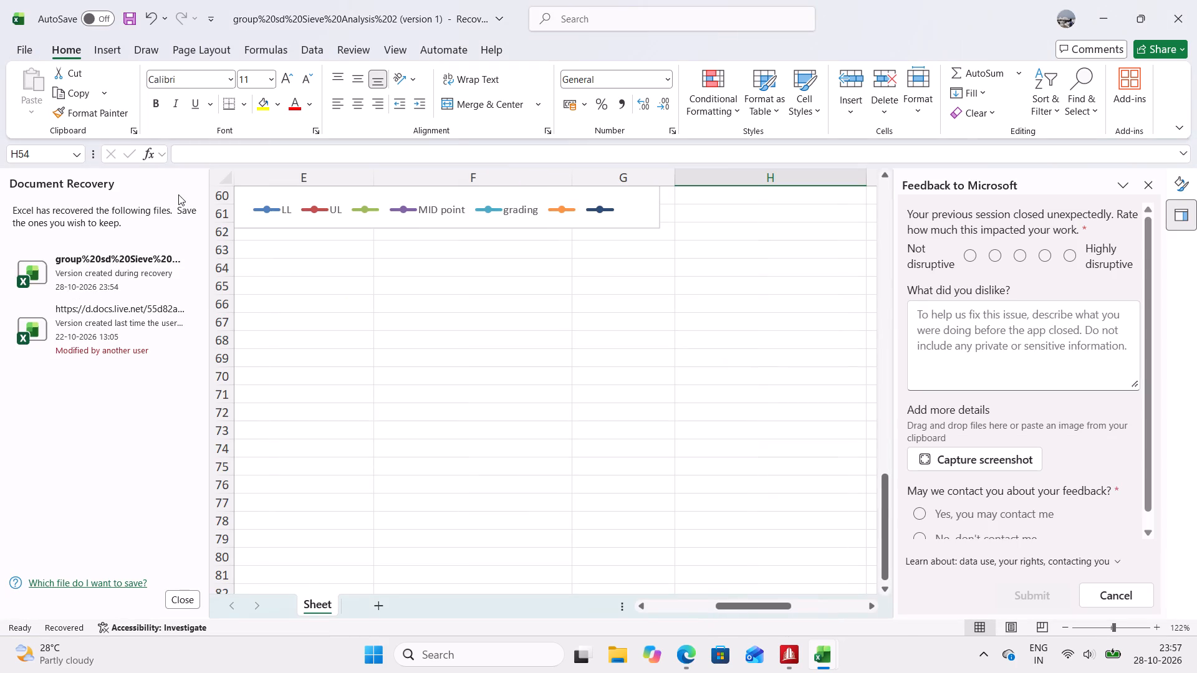
click(29, 47)
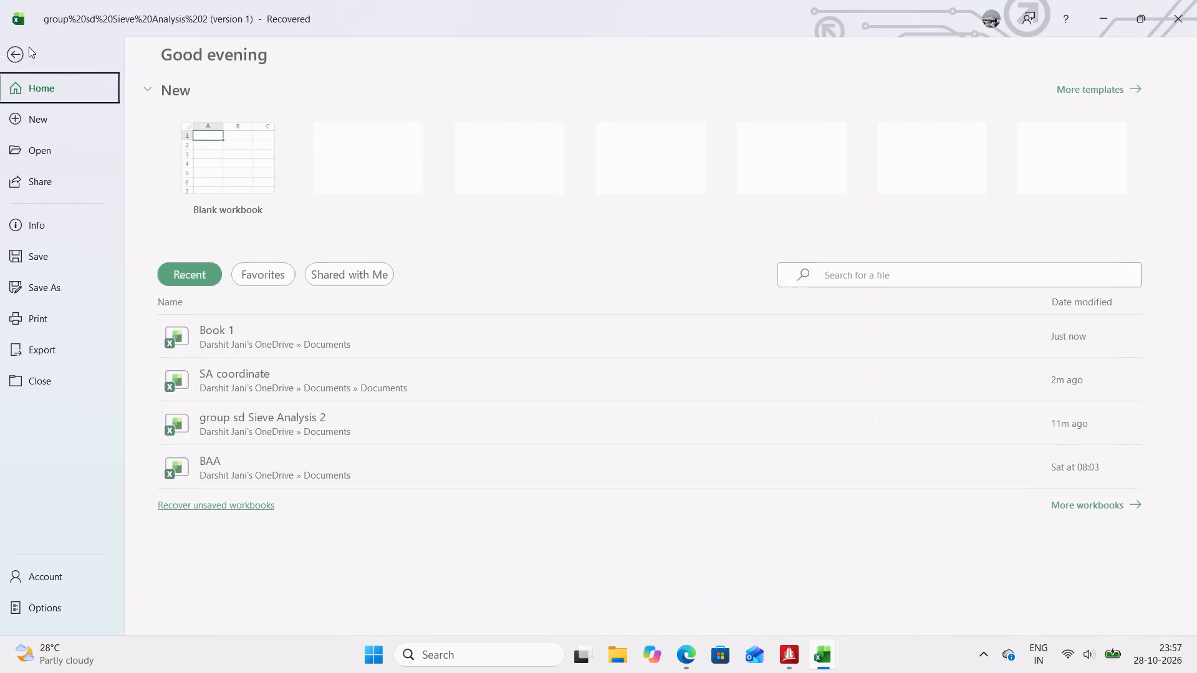
click(282, 378)
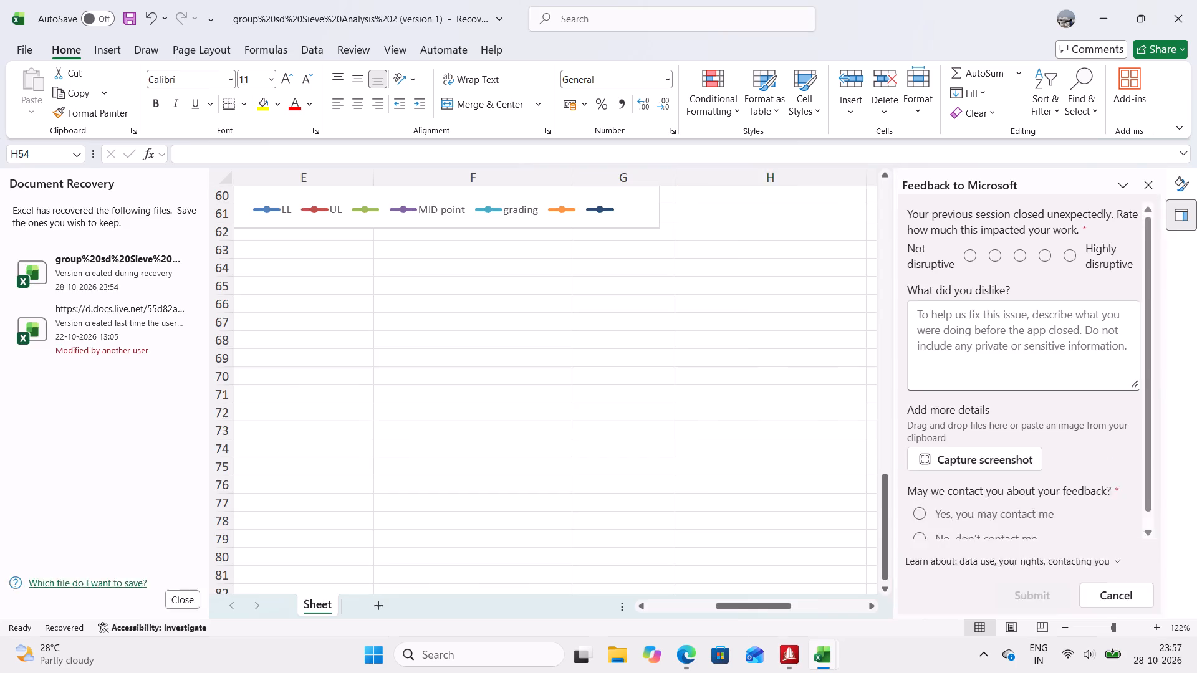
Look through the PARABOLA and CIRCLE node coordinates and the beam joint table on Sheet1, selecting empty cell B61.
scroll(289, 376, up, 3)
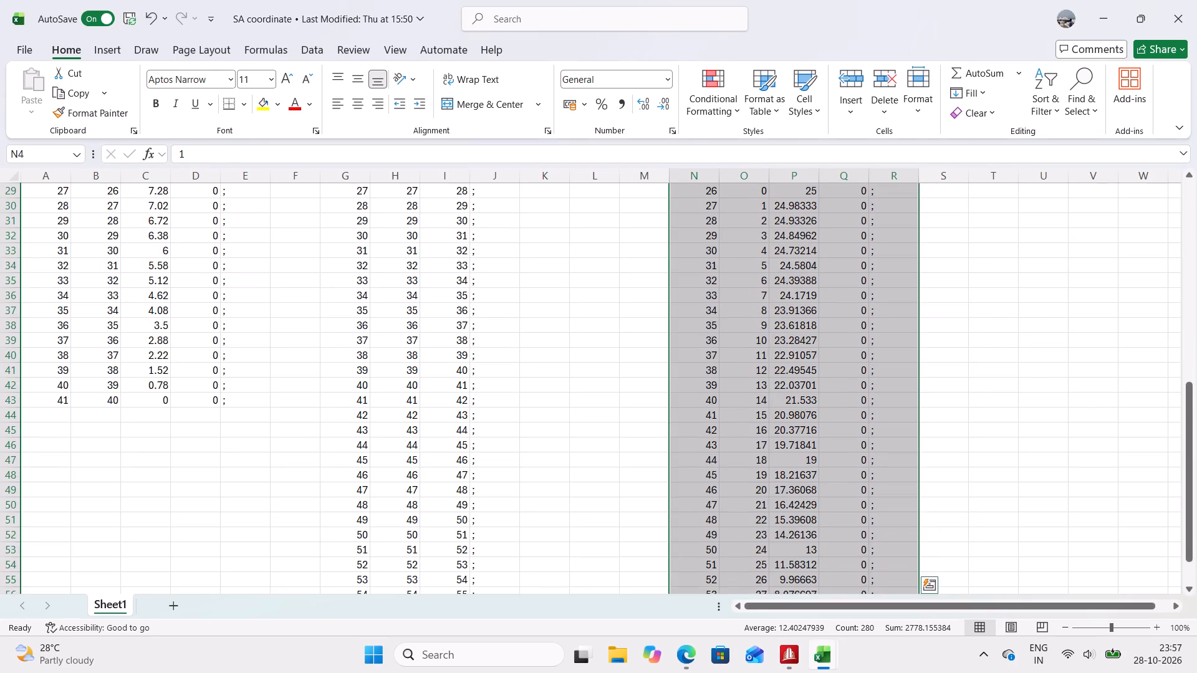
scroll(289, 376, up, 11)
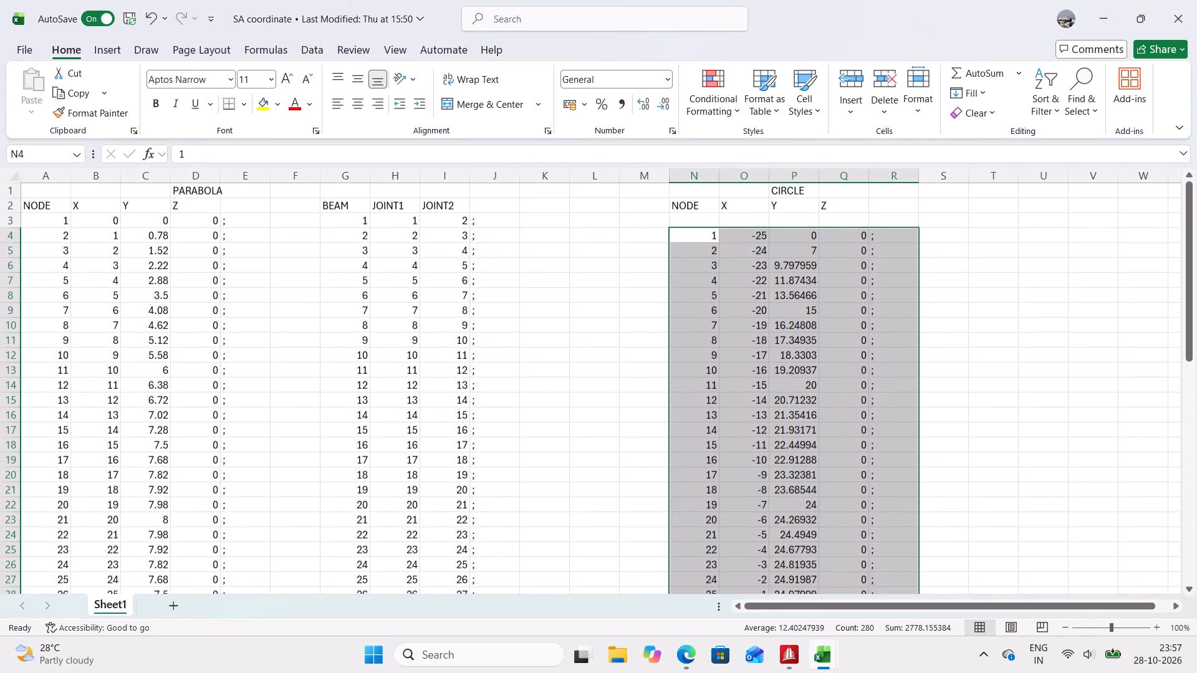
scroll(305, 358, up, 3)
scroll(590, 317, down, 4)
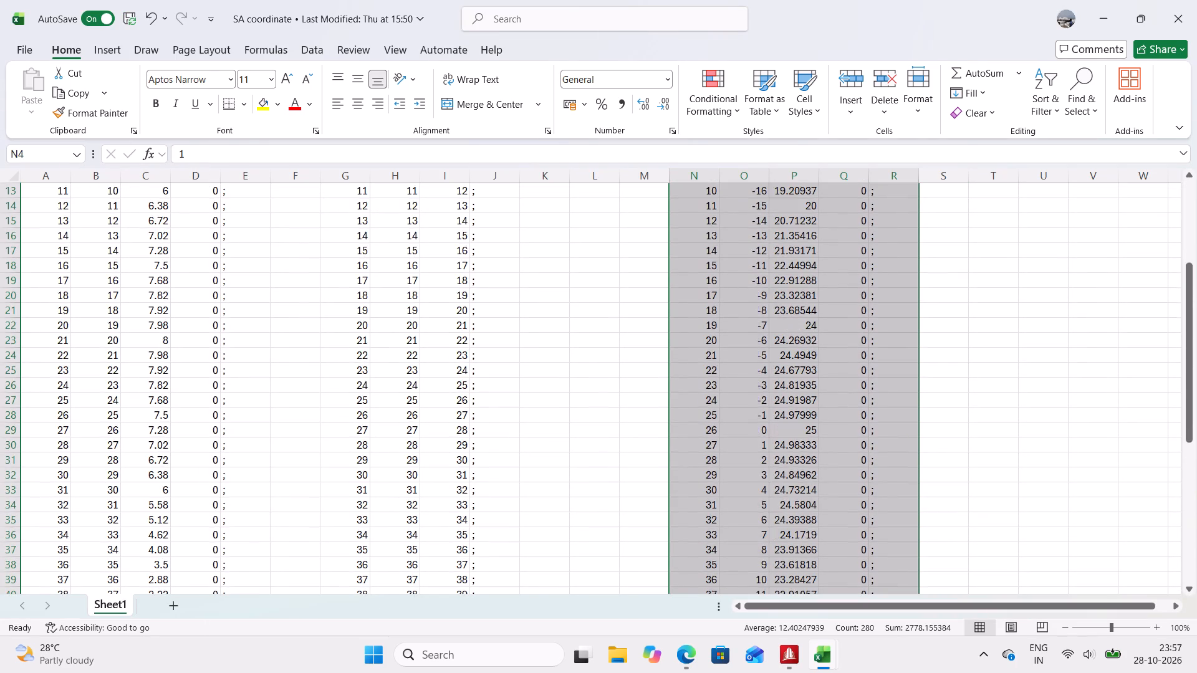
scroll(587, 317, down, 15)
click(103, 235)
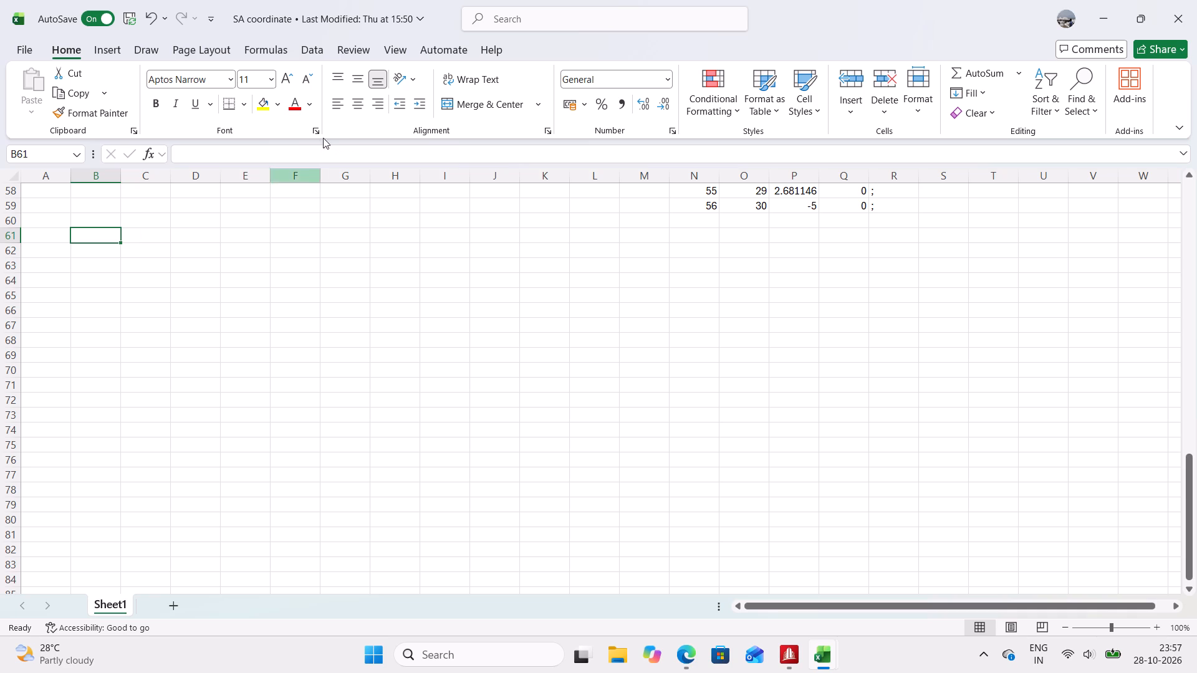
scroll(405, 319, up, 20)
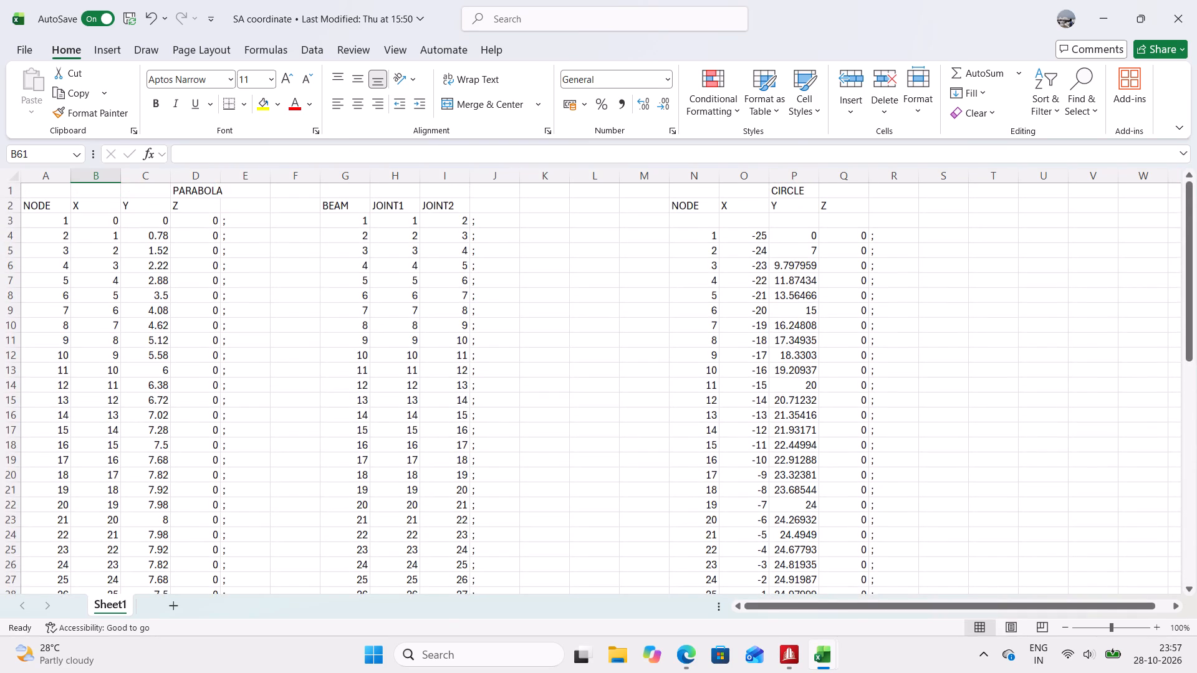
scroll(438, 293, up, 4)
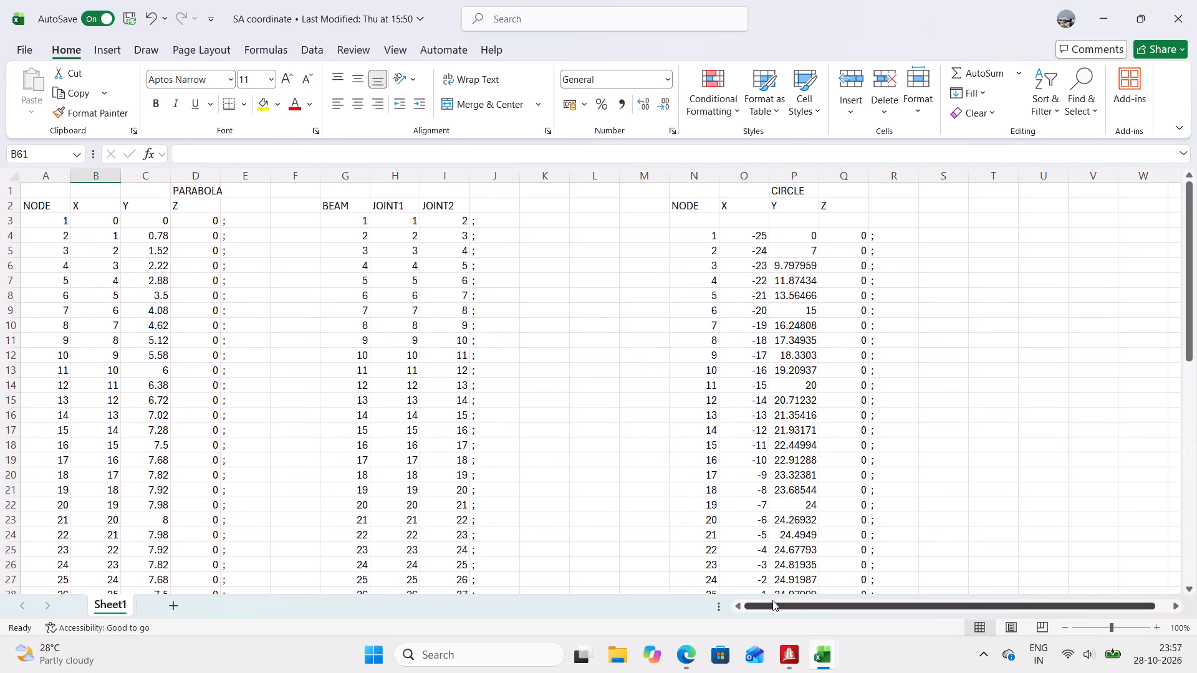
drag(774, 600, 854, 608)
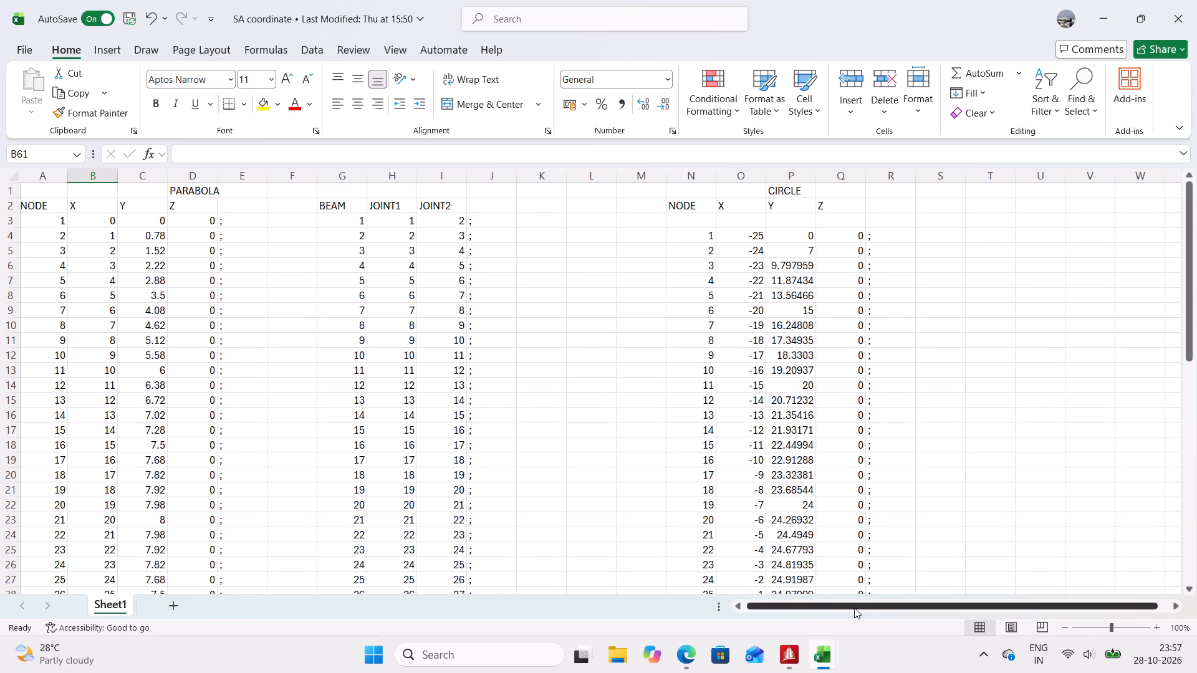
drag(854, 608, 801, 609)
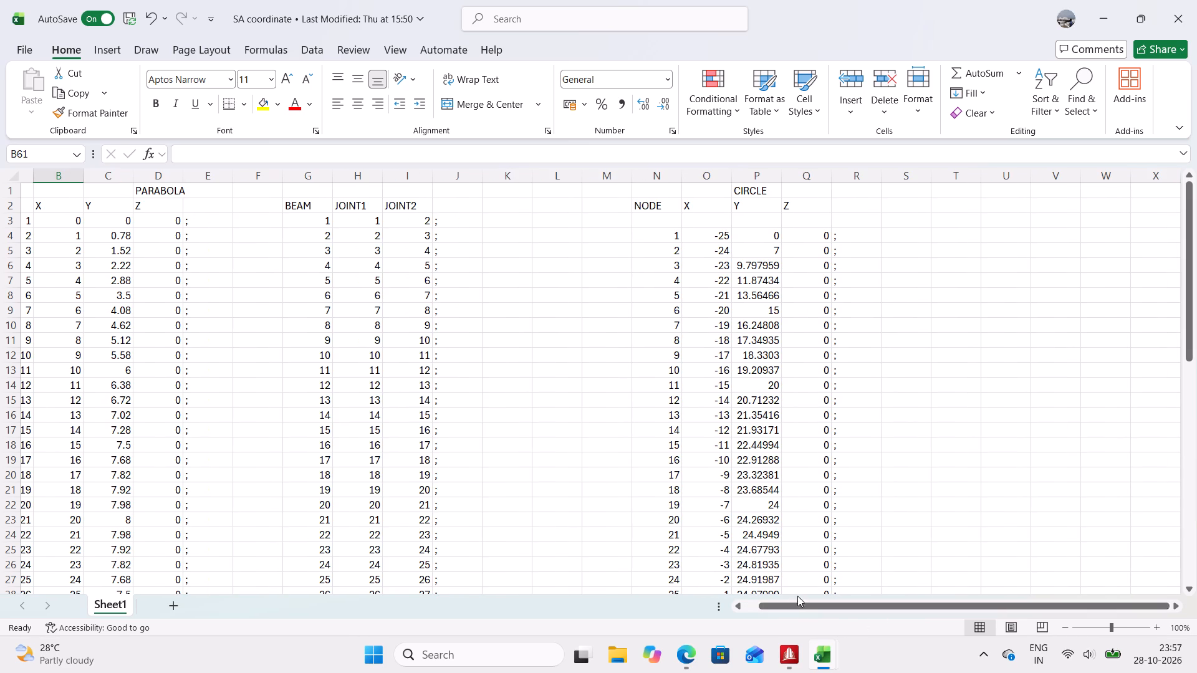
drag(797, 600, 777, 600)
scroll(676, 474, down, 1)
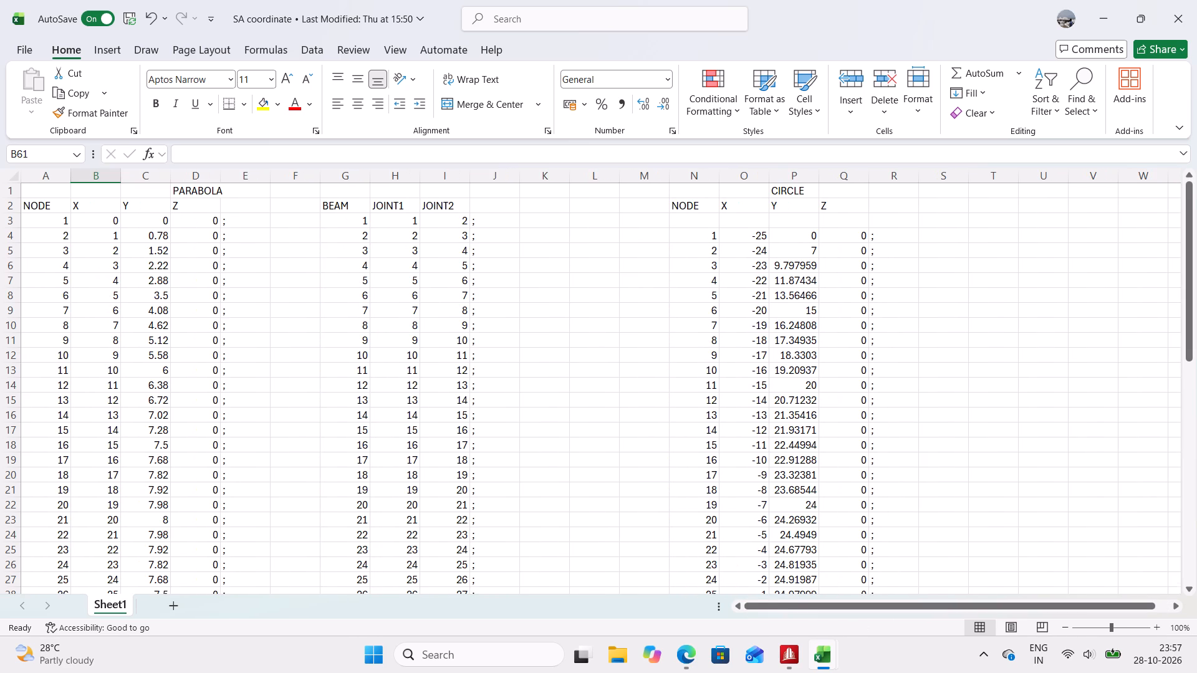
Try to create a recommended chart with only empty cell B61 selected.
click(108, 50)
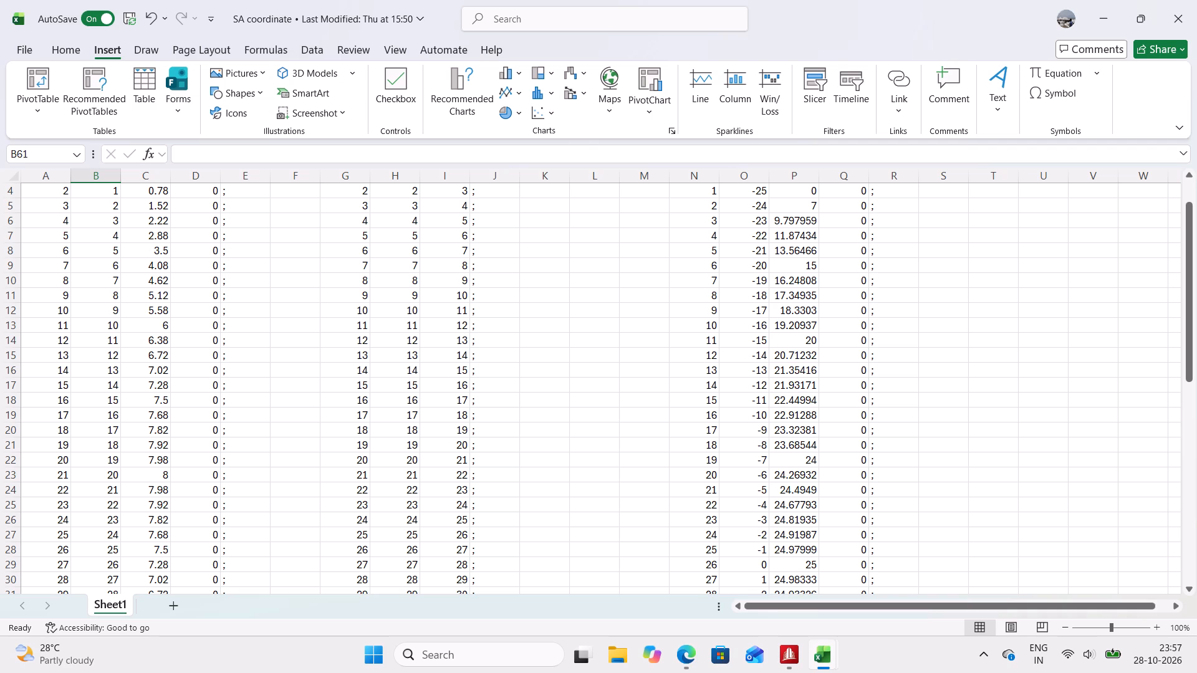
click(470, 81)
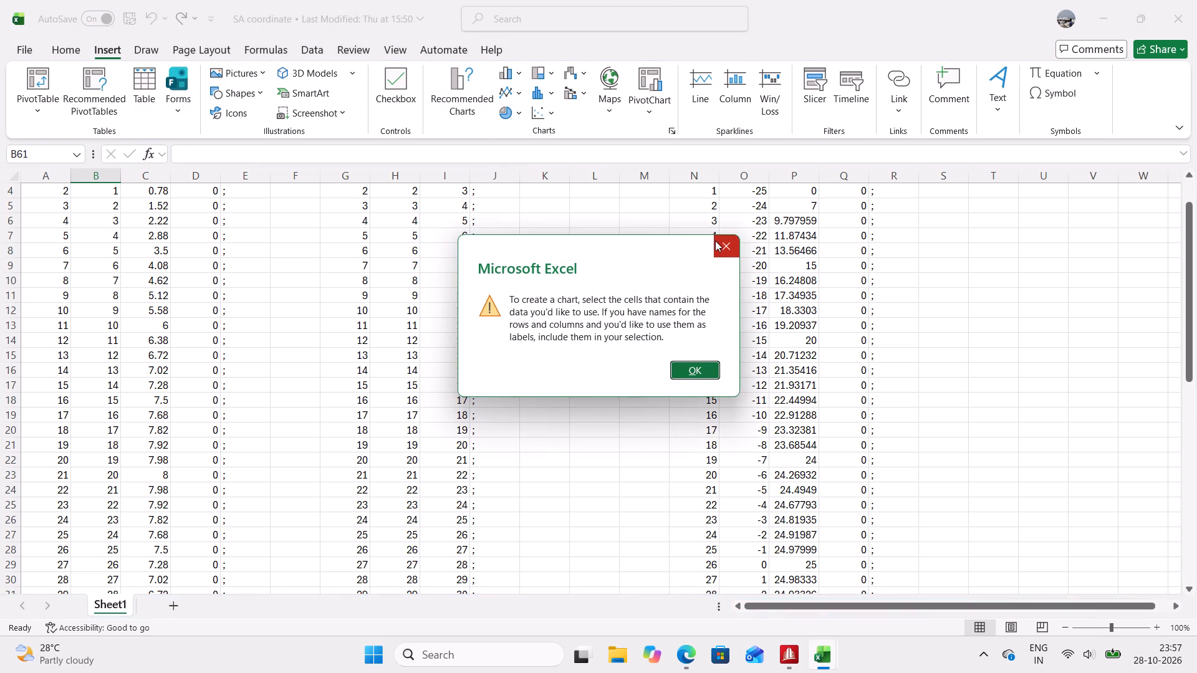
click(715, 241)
Open the choice of scatter chart types for Sheet1.
click(540, 118)
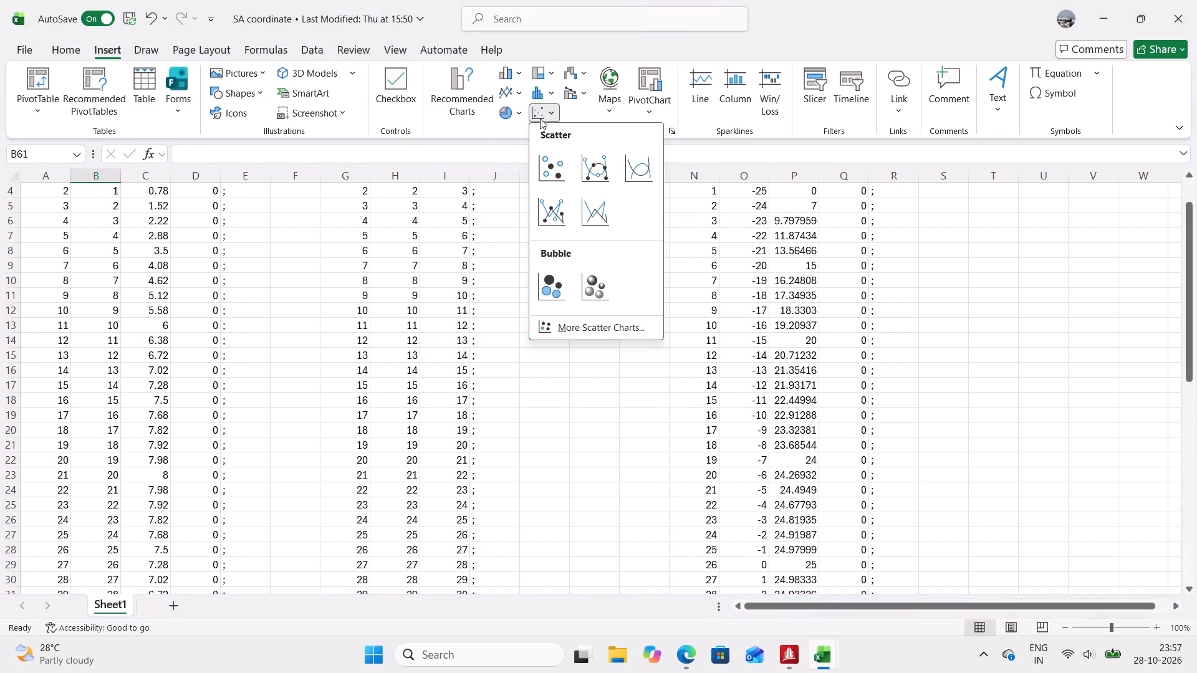